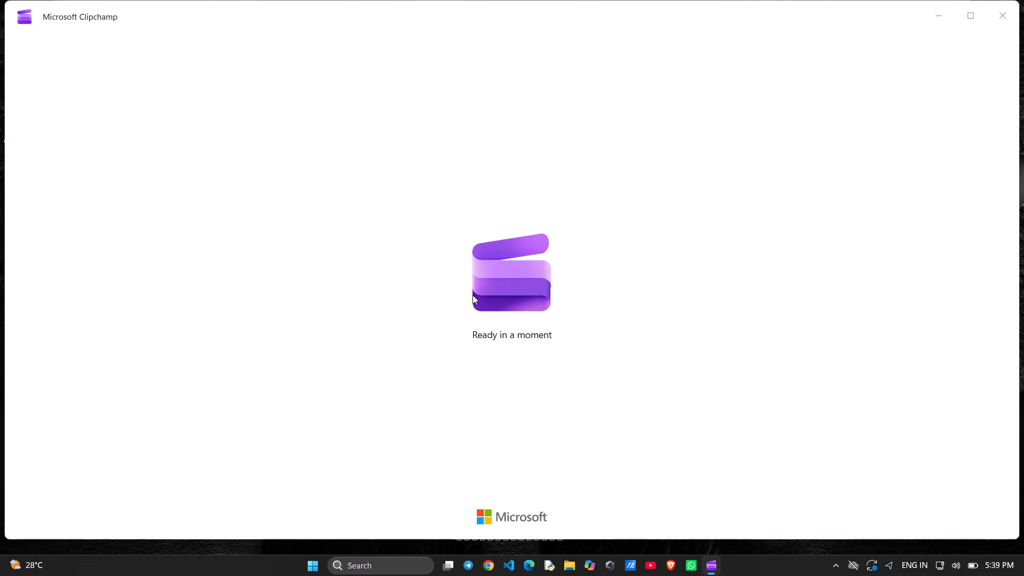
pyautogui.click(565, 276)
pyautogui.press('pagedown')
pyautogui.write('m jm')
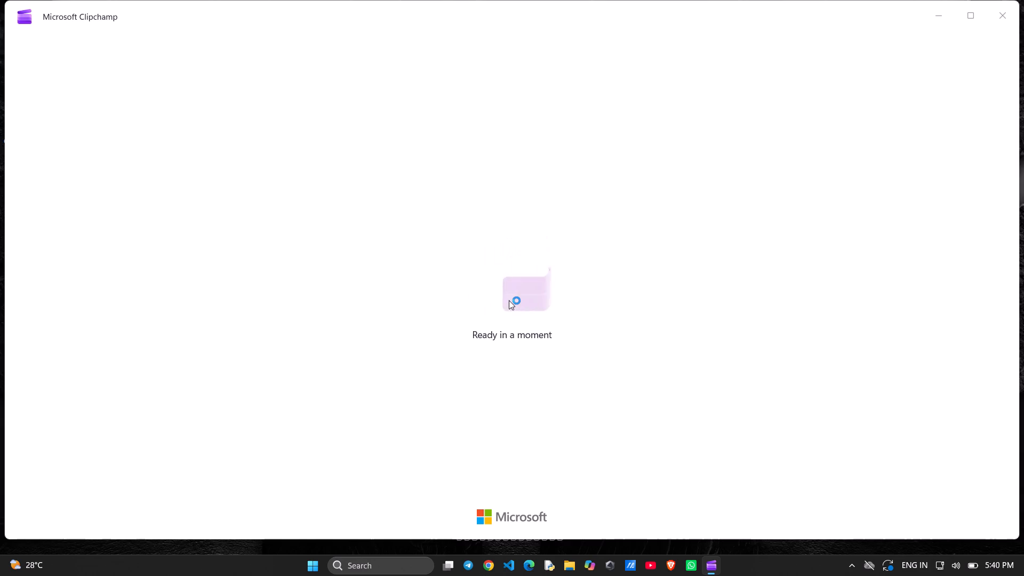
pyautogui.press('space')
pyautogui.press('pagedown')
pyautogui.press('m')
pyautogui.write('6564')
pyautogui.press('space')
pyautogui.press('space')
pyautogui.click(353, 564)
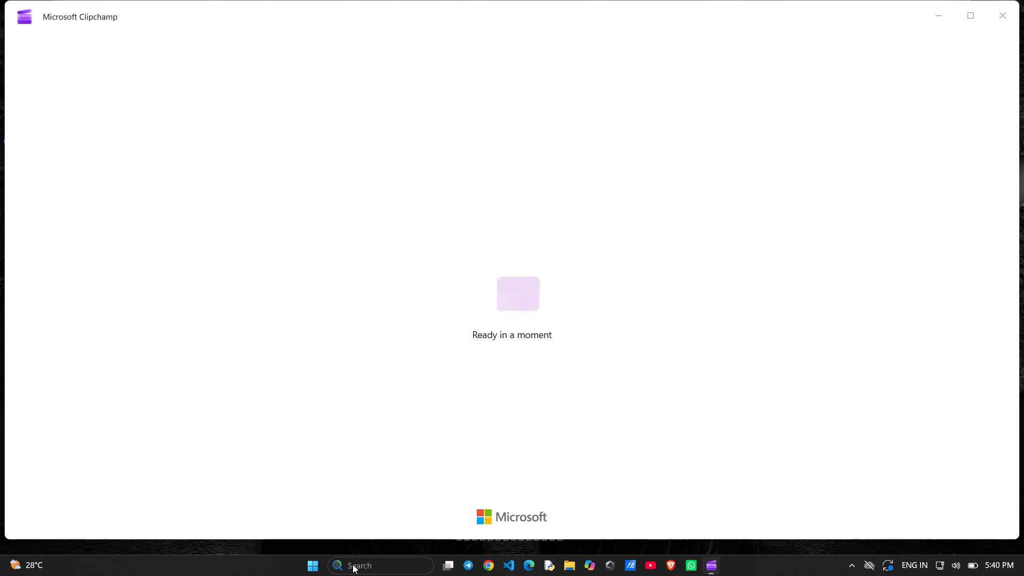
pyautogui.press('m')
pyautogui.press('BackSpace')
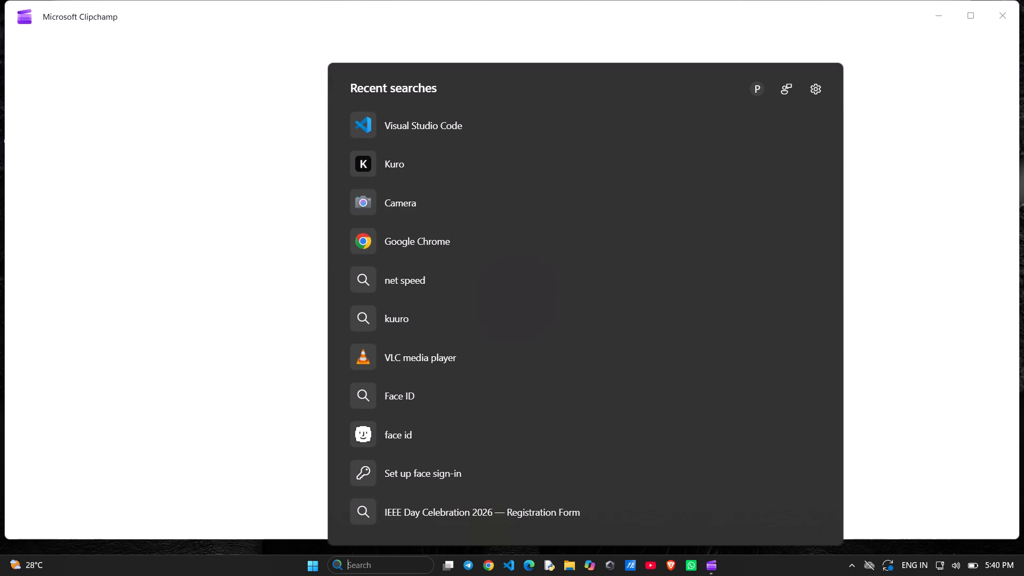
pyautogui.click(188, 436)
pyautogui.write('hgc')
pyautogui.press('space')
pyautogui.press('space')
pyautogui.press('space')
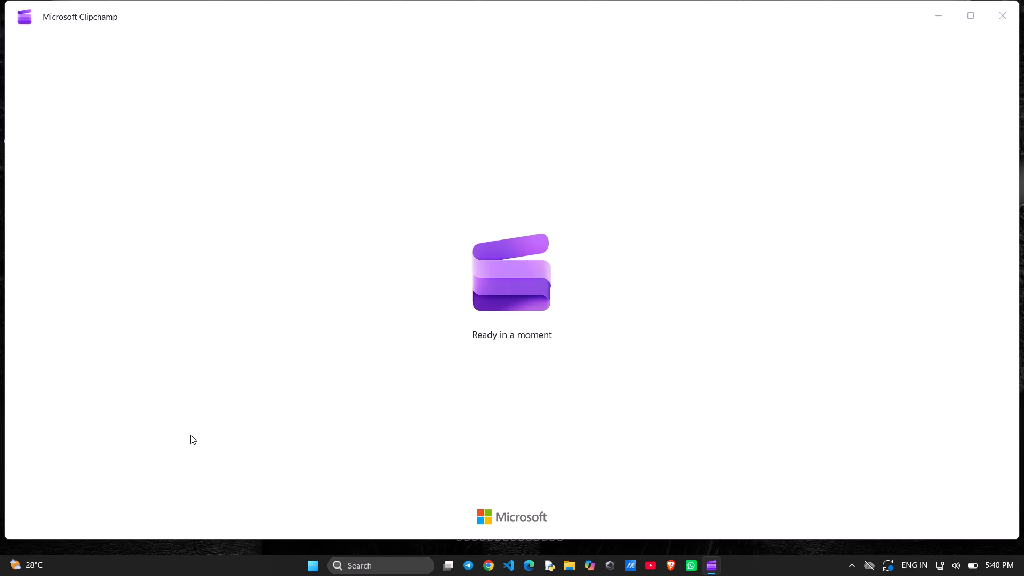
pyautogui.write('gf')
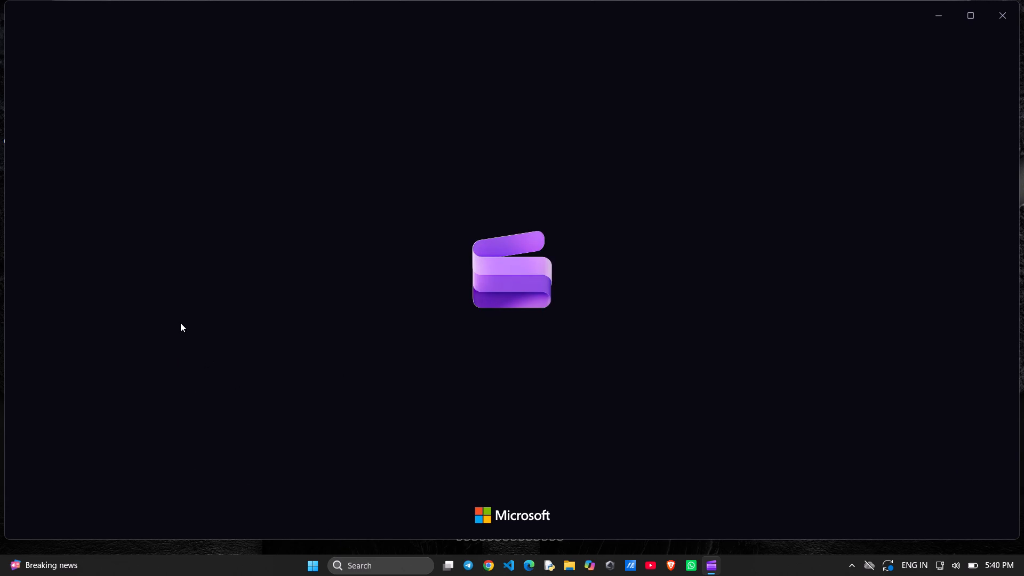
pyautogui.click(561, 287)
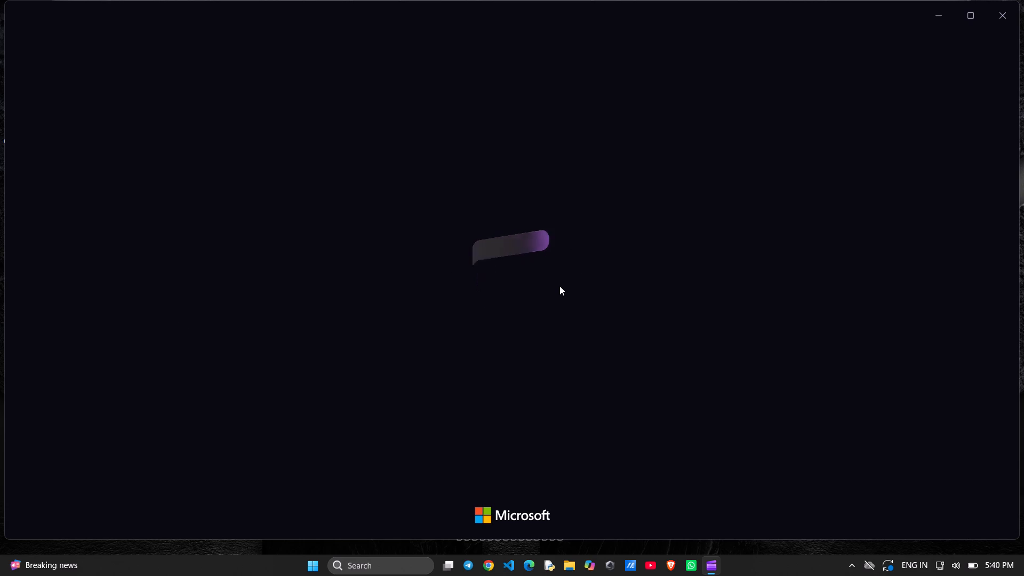
# Maximize the window and create a new video project from scratch.
pyautogui.click(967, 15)
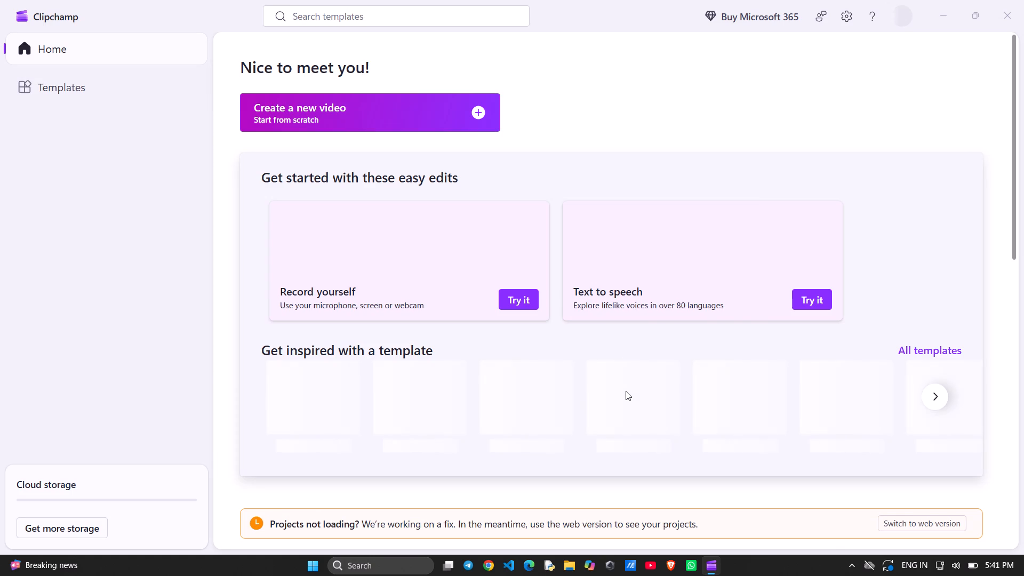
pyautogui.click(362, 102)
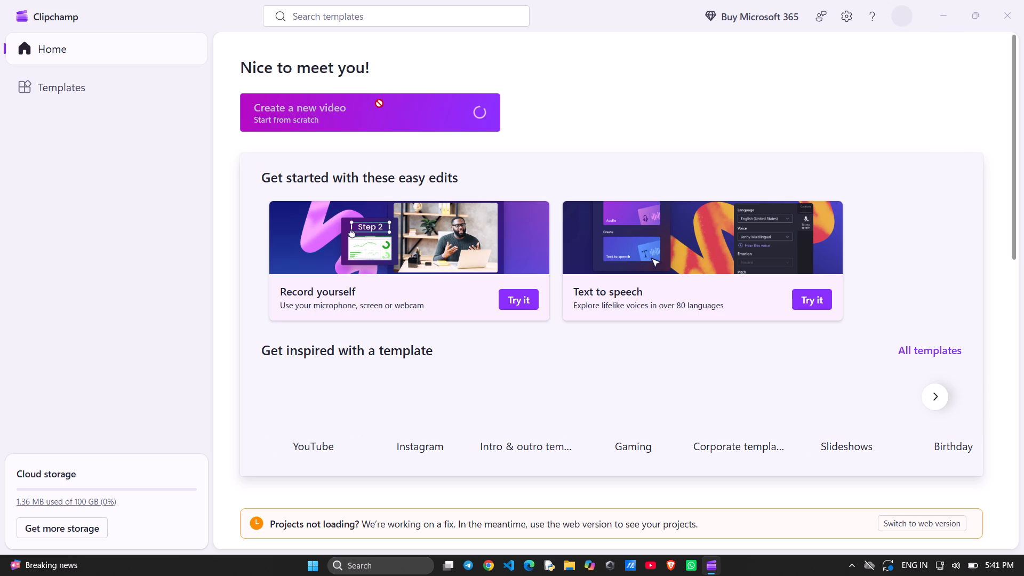
pyautogui.click(407, 106)
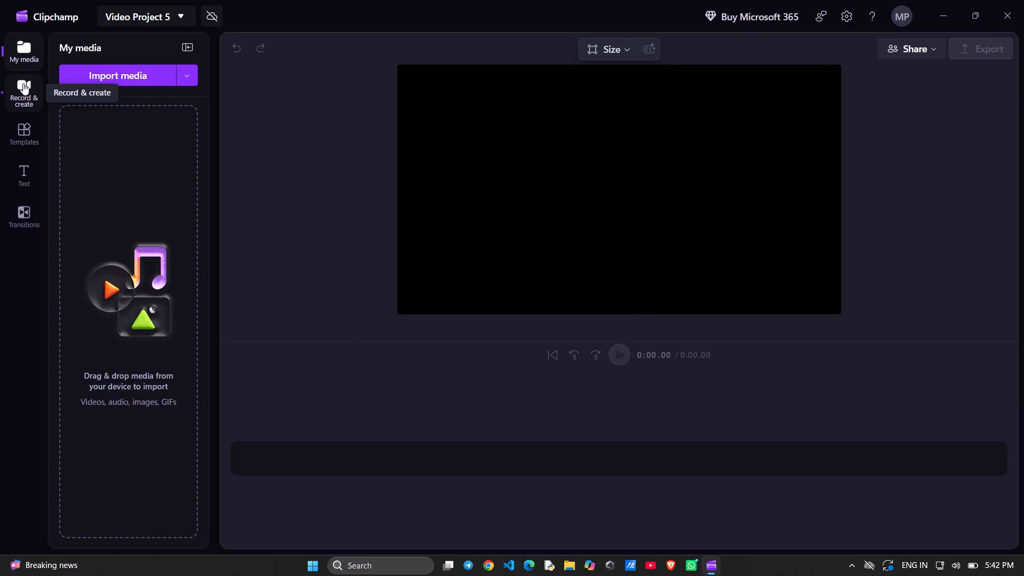
# Import the PNG image 8b5c93fc-6273-4294-aa3c-b700fb2c0821 from Downloads into the project media.
pyautogui.click(18, 52)
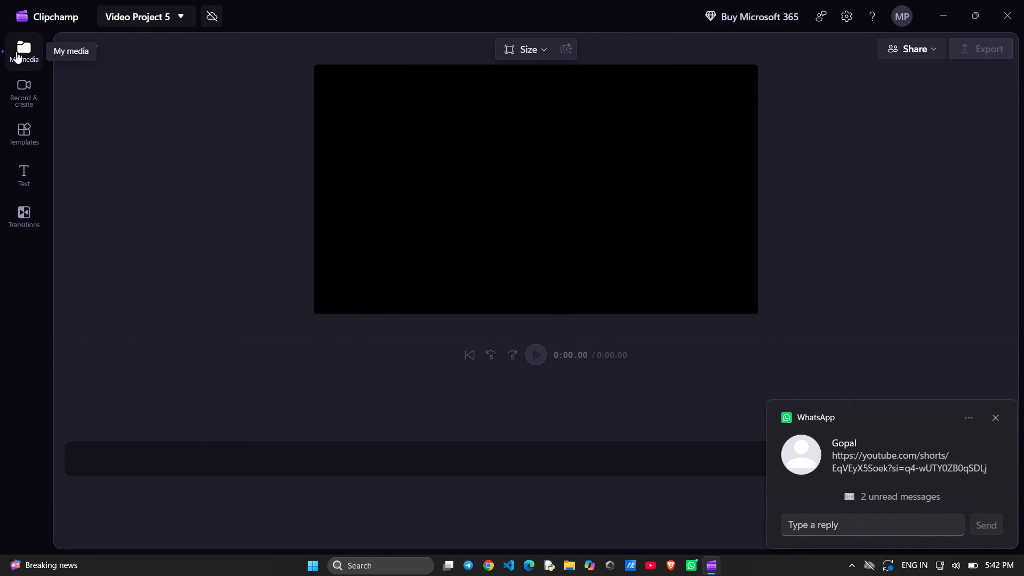
pyautogui.click(17, 51)
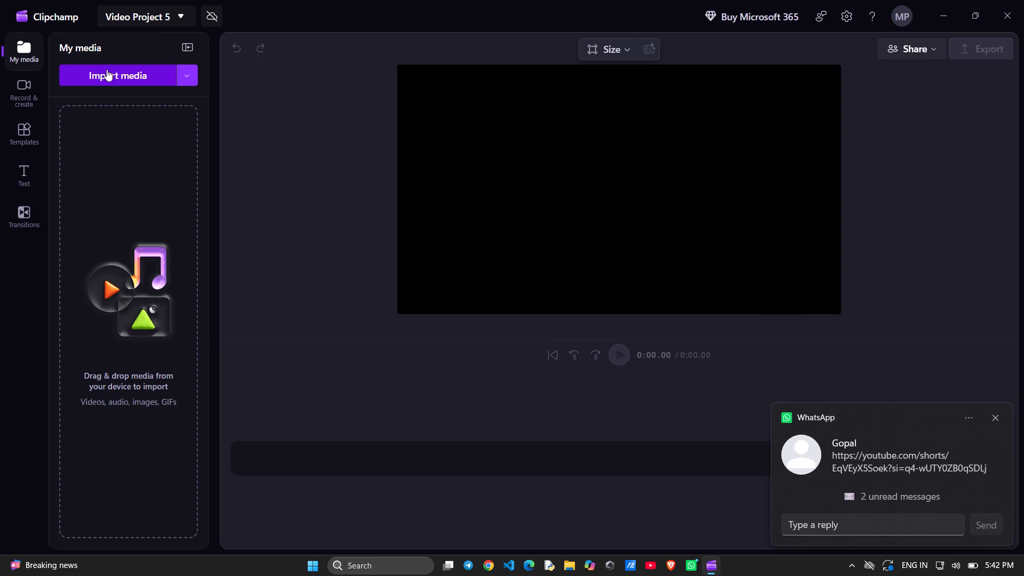
pyautogui.click(113, 70)
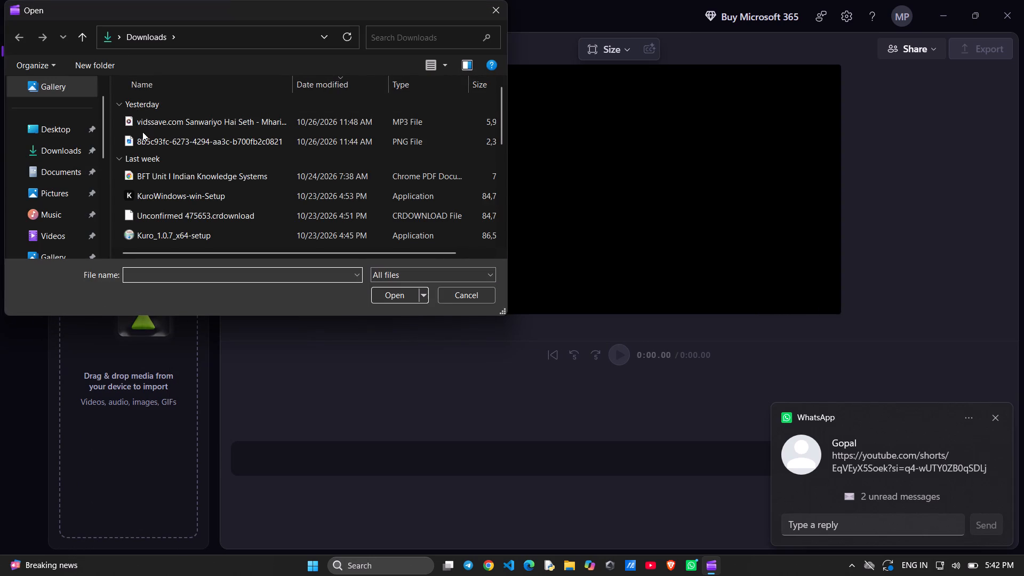
pyautogui.click(146, 142)
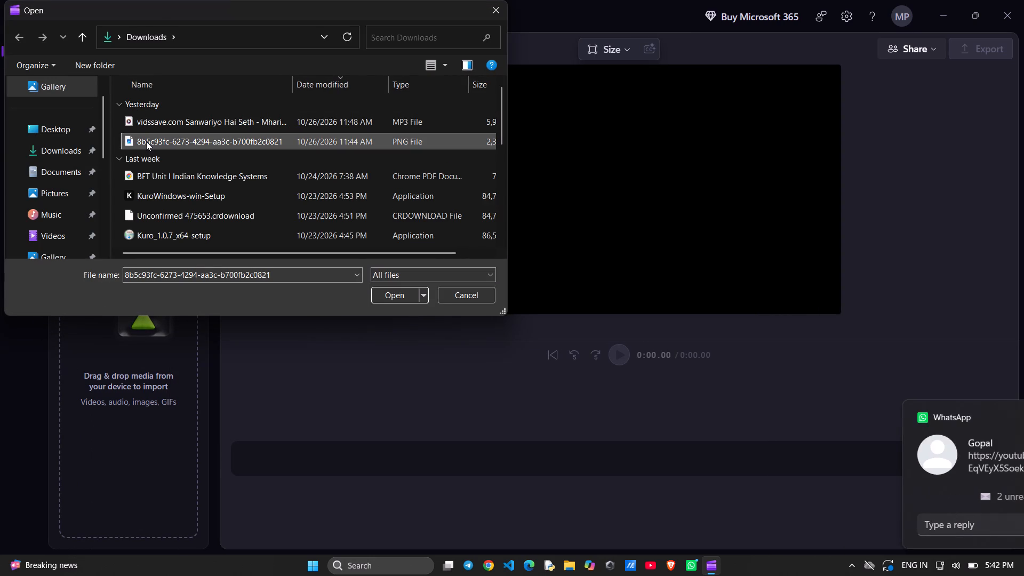
pyautogui.press('Return')
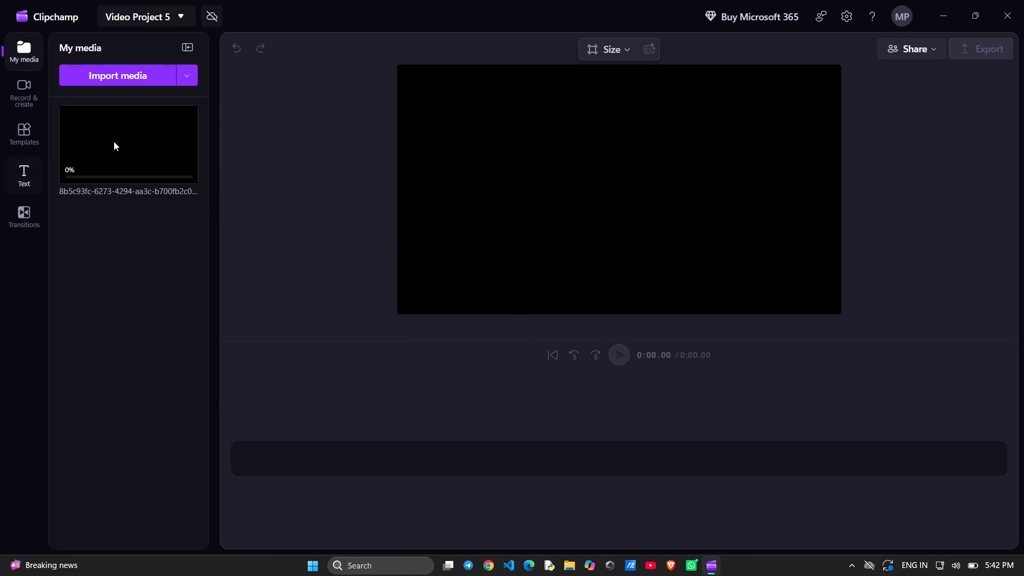
pyautogui.click(114, 140)
pyautogui.click(115, 141)
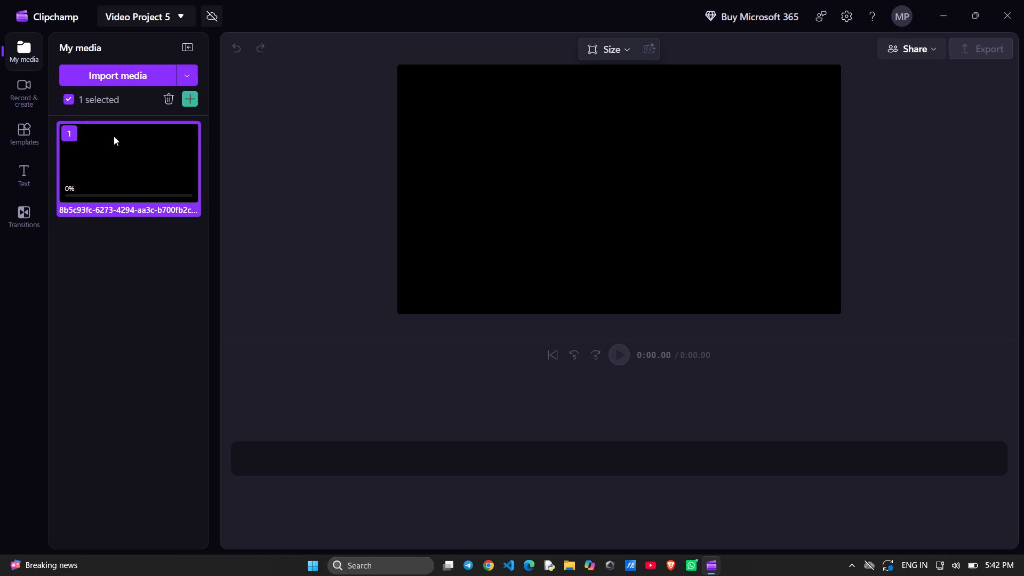
# Import the "vidssave.com Sanwariyo Hai Seth" MP3 file from Downloads into the project media.
pyautogui.click(110, 77)
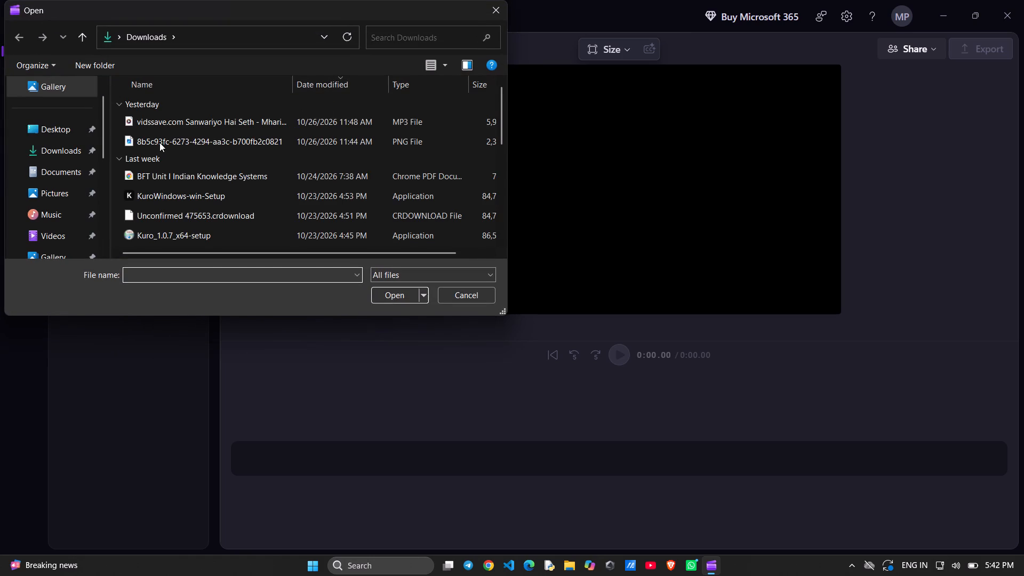
pyautogui.click(161, 129)
pyautogui.press('Return')
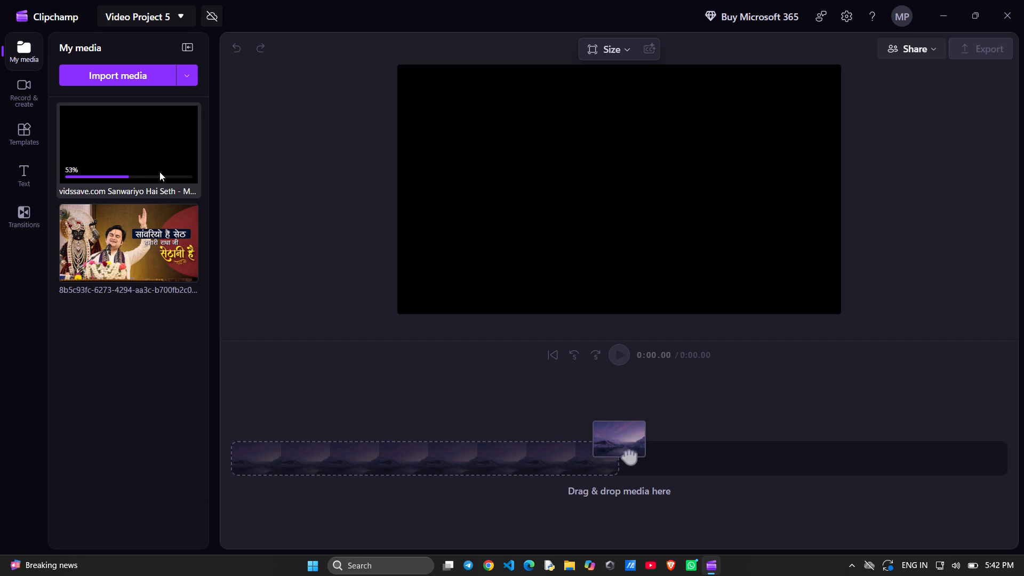
# Place the imported PNG image at the start of the empty timeline and leave it deselected.
pyautogui.moveTo(119, 242); pyautogui.dragTo(405, 470)
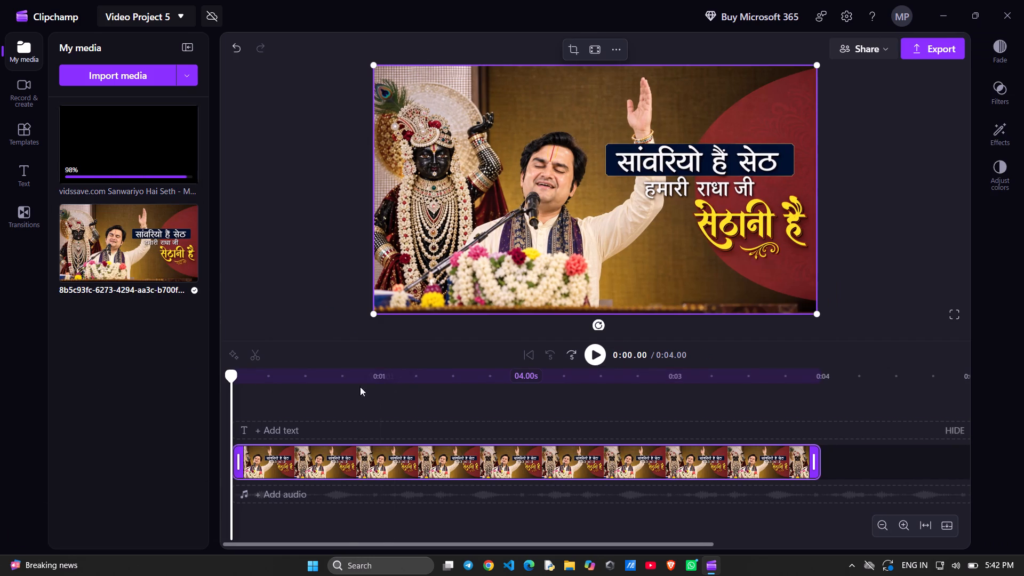
pyautogui.scroll(-1, 346, 349)
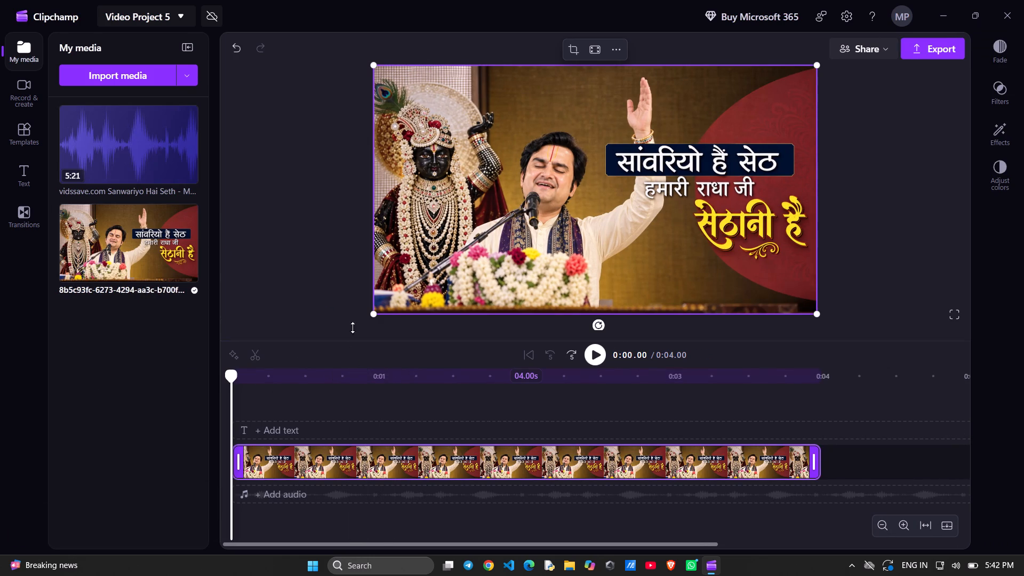
pyautogui.click(317, 279)
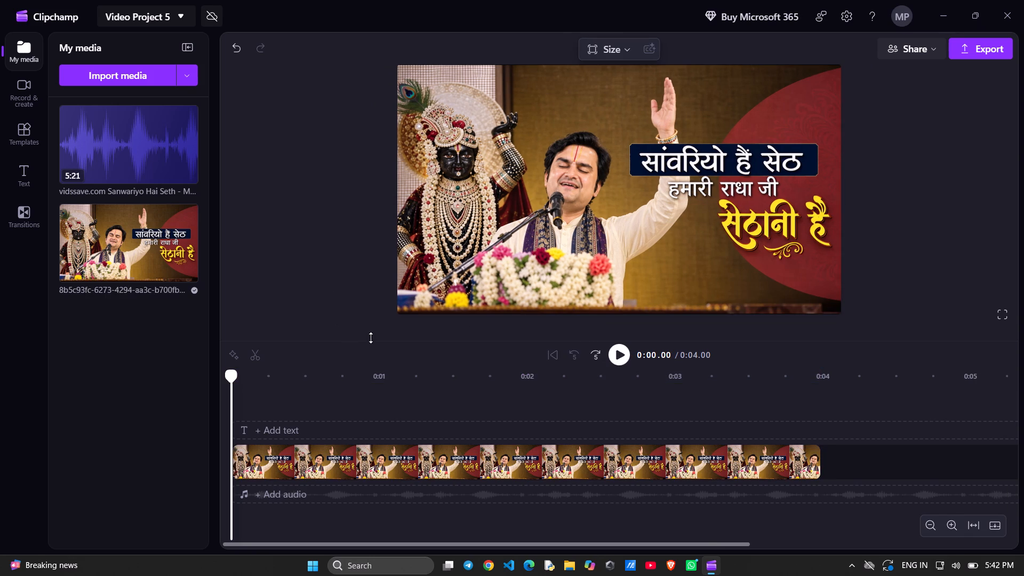
# Play a short preview of the image clip on the timeline and pause it.
pyautogui.click(623, 346)
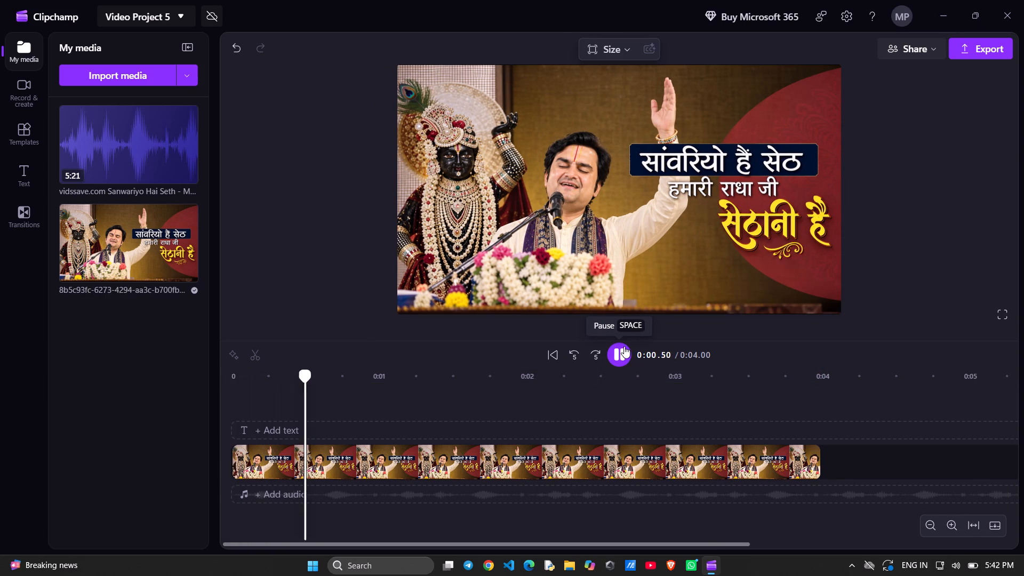
pyautogui.click(587, 366)
pyautogui.click(620, 346)
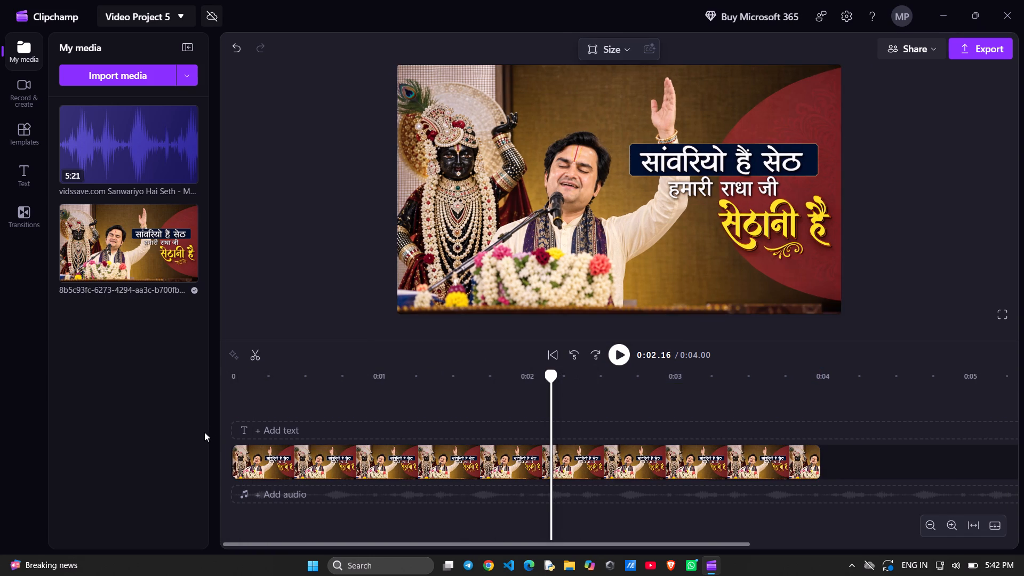
pyautogui.click(143, 67)
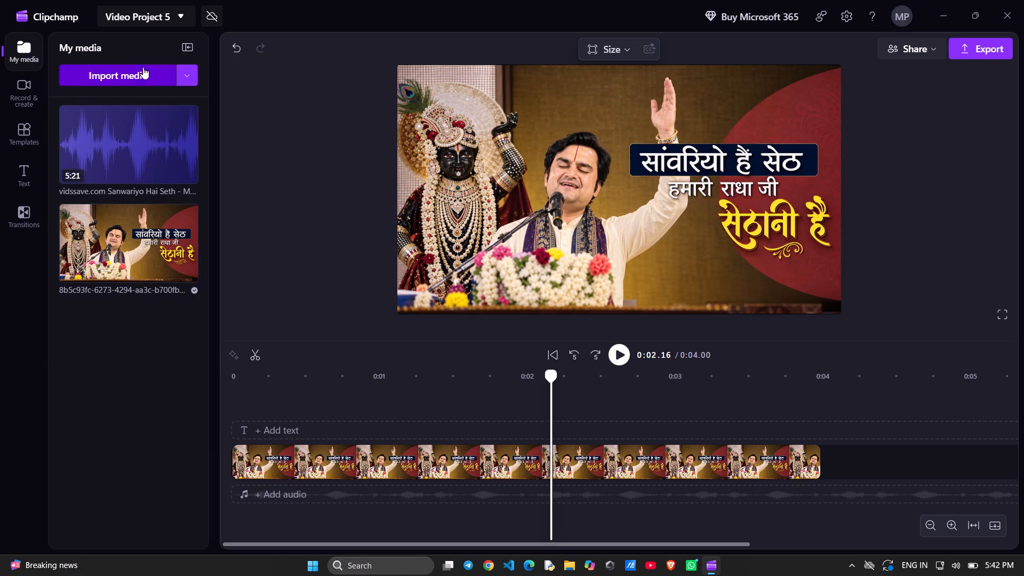
pyautogui.scroll(-1, 263, 151)
pyautogui.scroll(2, 257, 146)
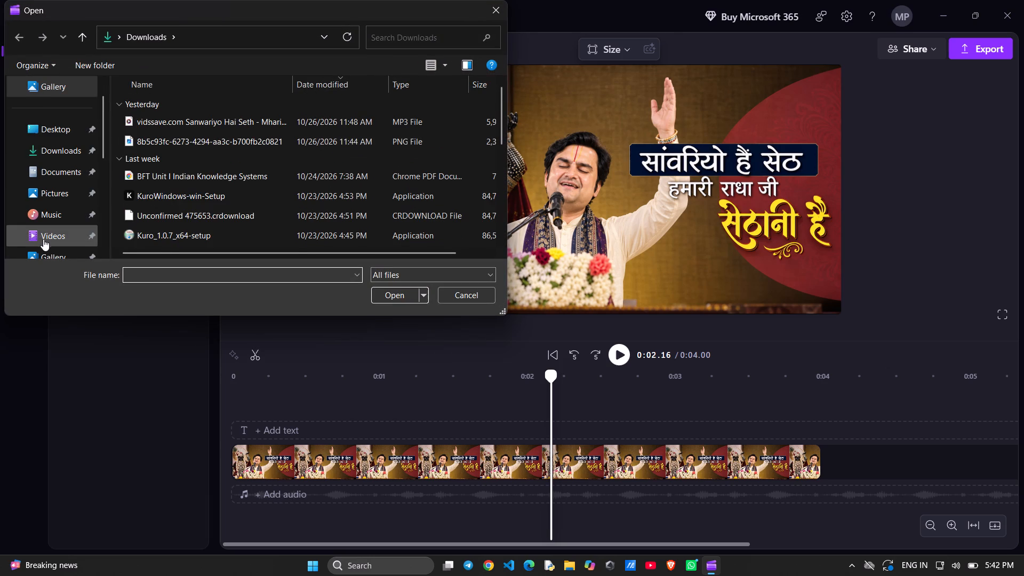
pyautogui.click(52, 241)
pyautogui.doubleClick(230, 109)
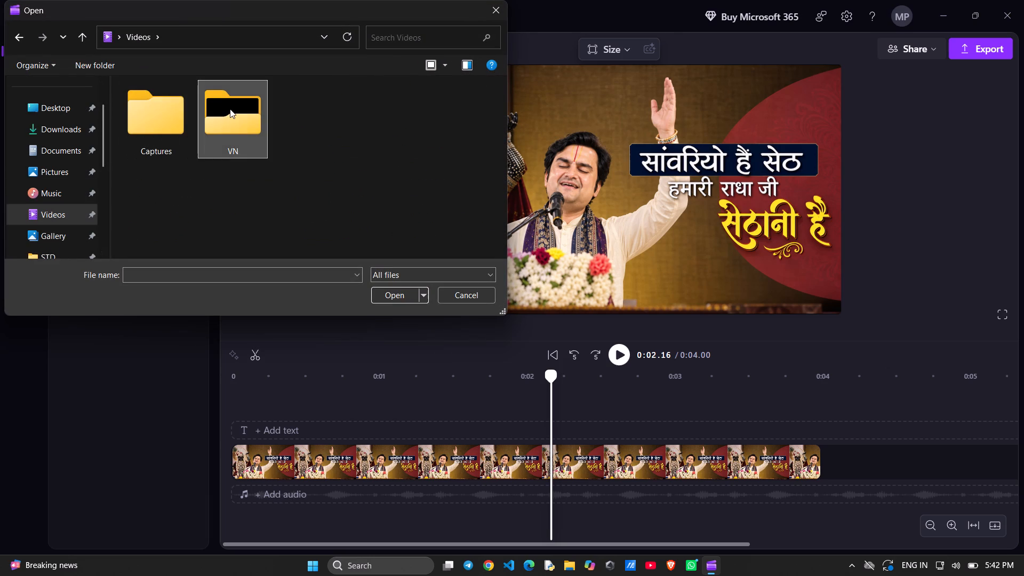
pyautogui.click(150, 138)
pyautogui.press('Return')
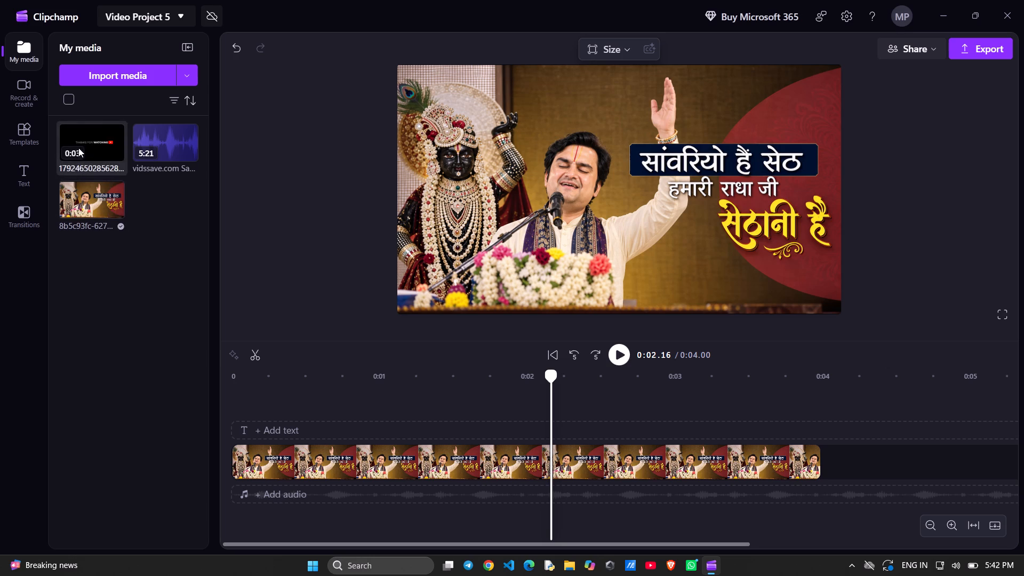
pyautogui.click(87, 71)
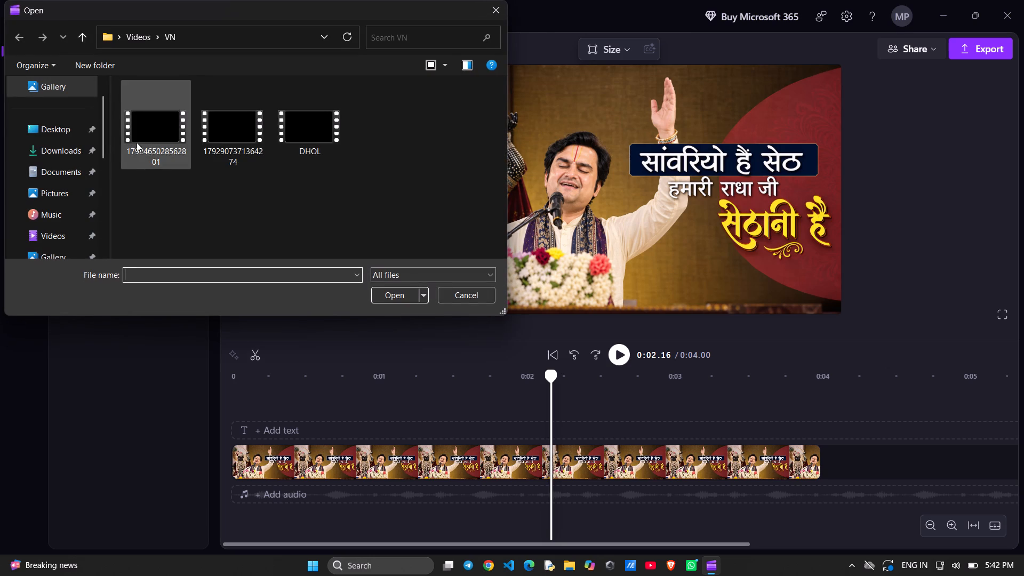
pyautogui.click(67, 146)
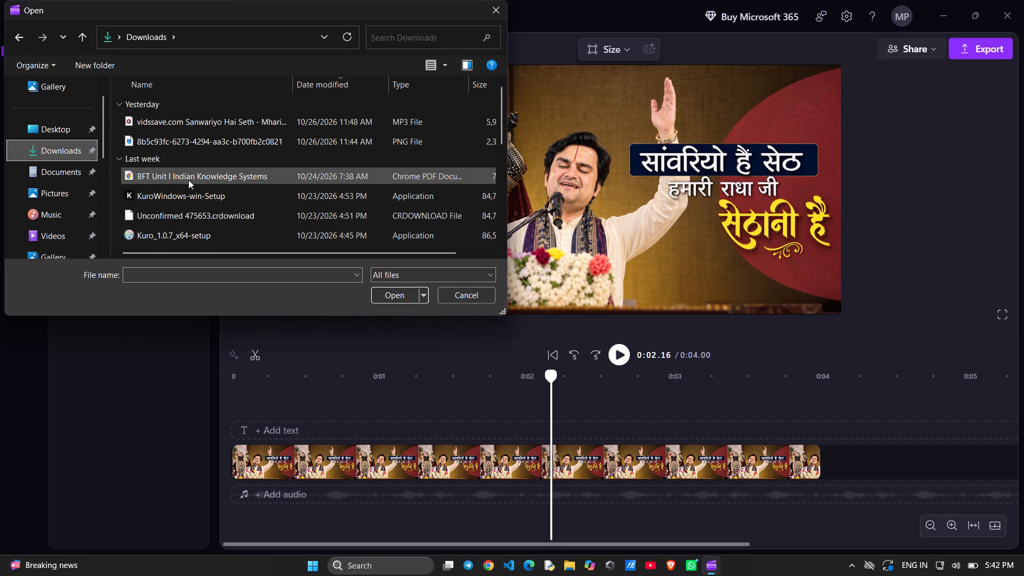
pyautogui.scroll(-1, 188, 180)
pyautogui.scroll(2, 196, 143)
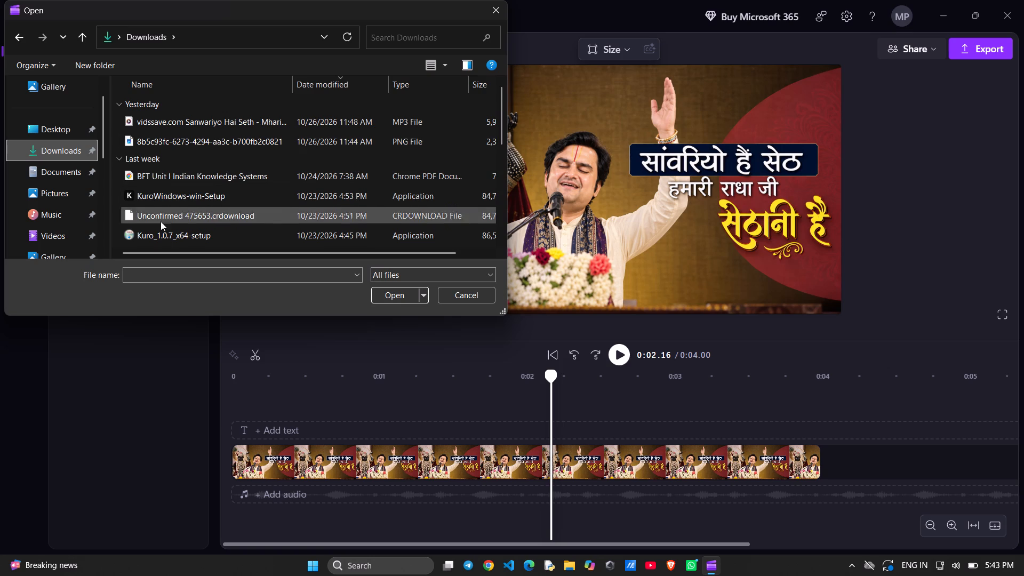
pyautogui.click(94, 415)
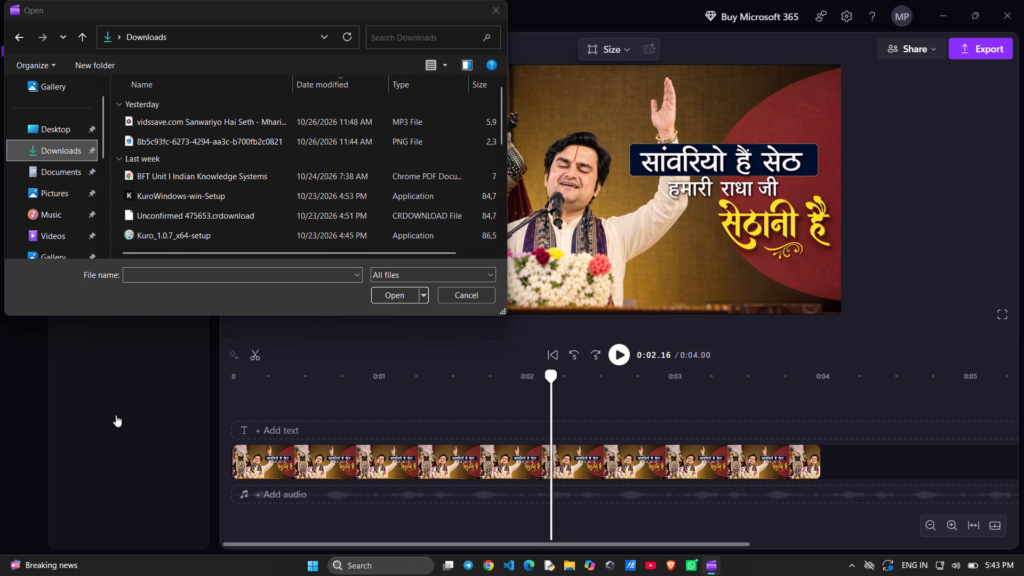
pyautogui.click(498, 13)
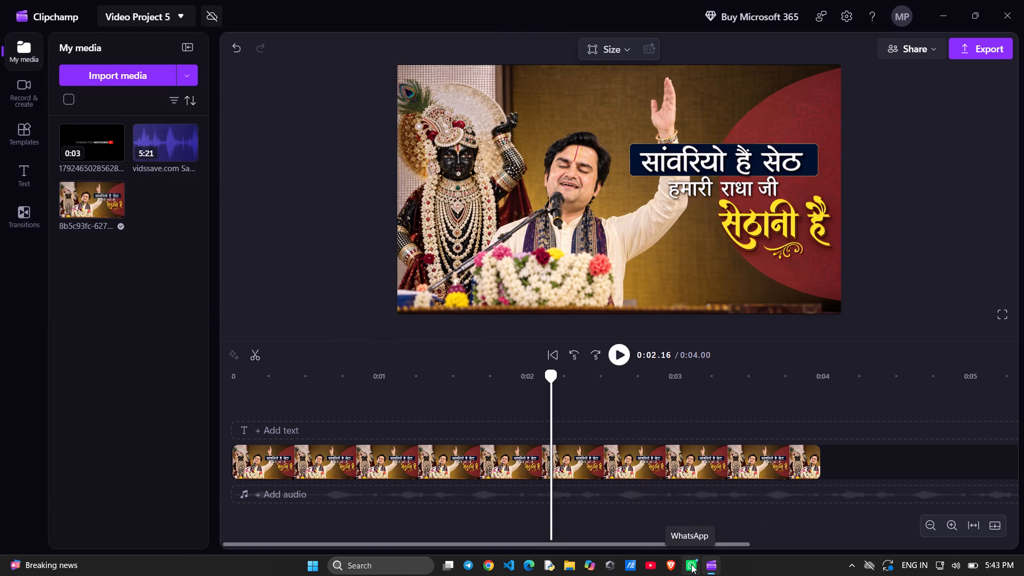
# Switch to YouTube and search for "use headphones intro".
pyautogui.click(646, 567)
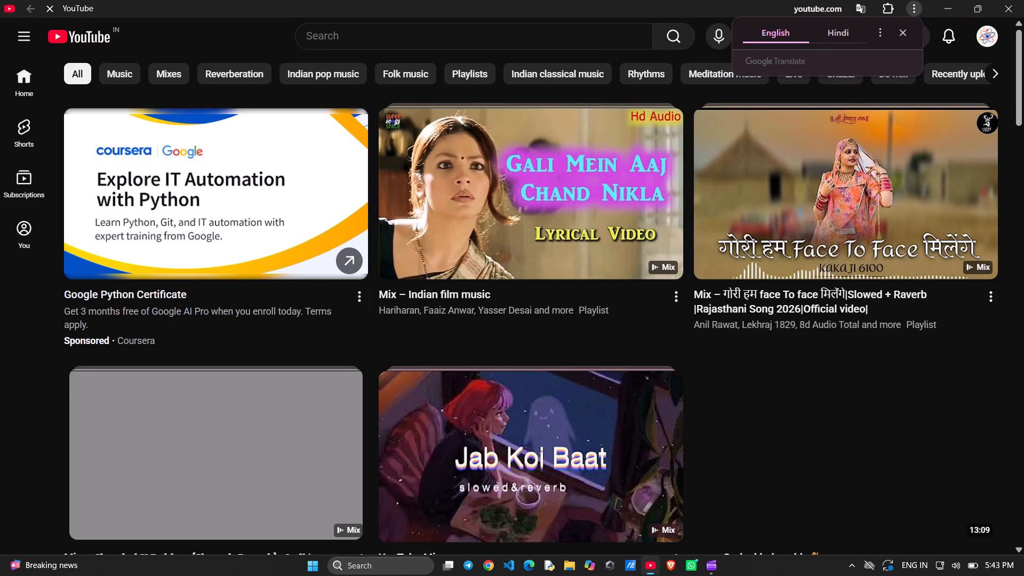
pyautogui.click(362, 32)
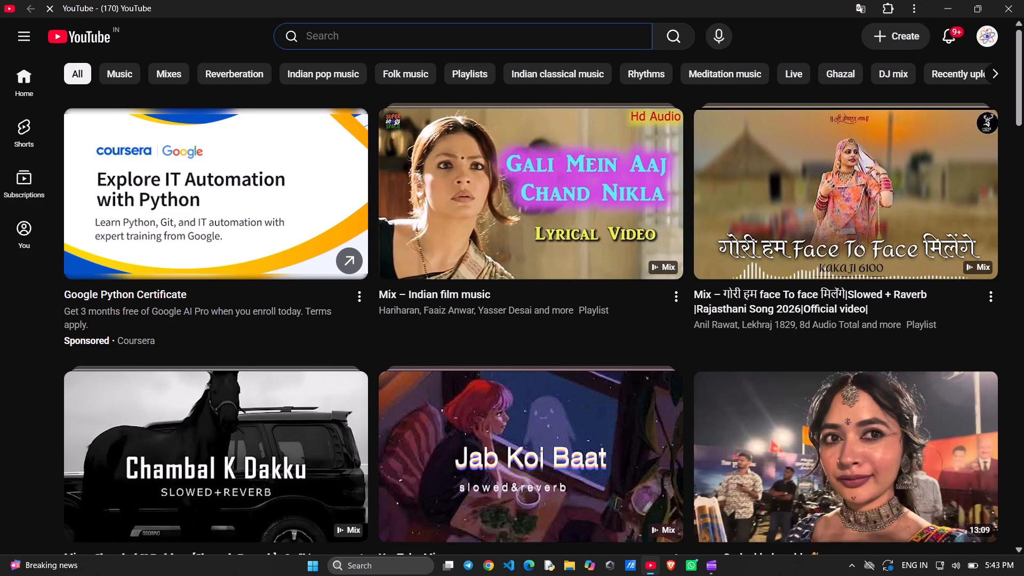
pyautogui.write('use')
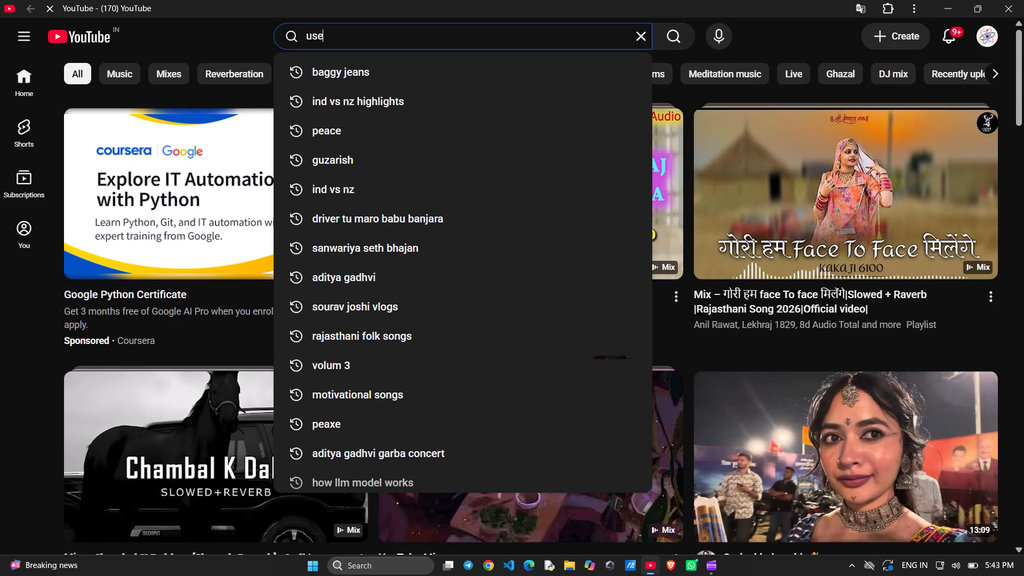
pyautogui.press('space')
pyautogui.write('hadphone')
pyautogui.press('space')
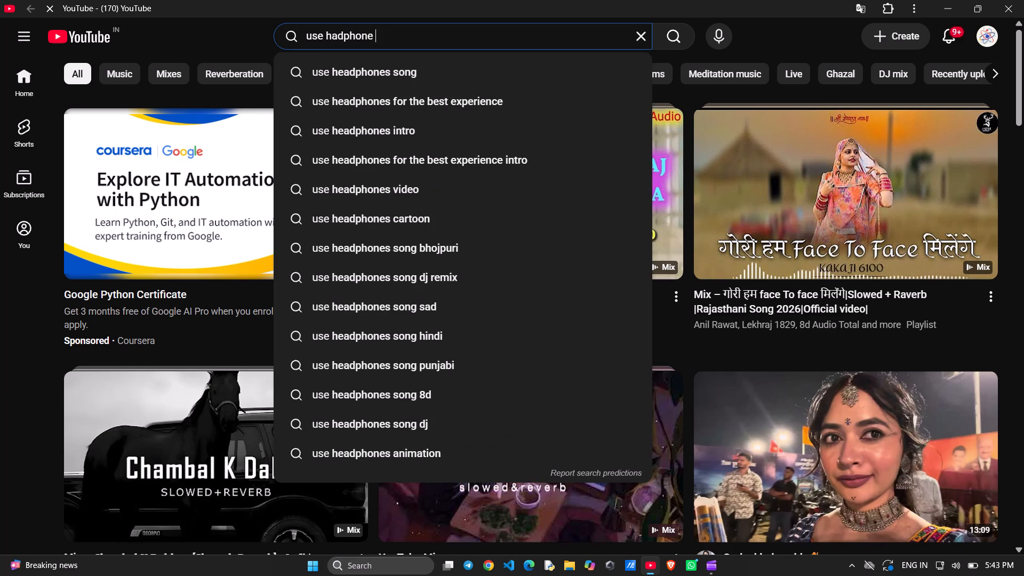
pyautogui.click(465, 123)
# Extend the YouTube search to "use headphones intro with channnel name".
pyautogui.click(447, 37)
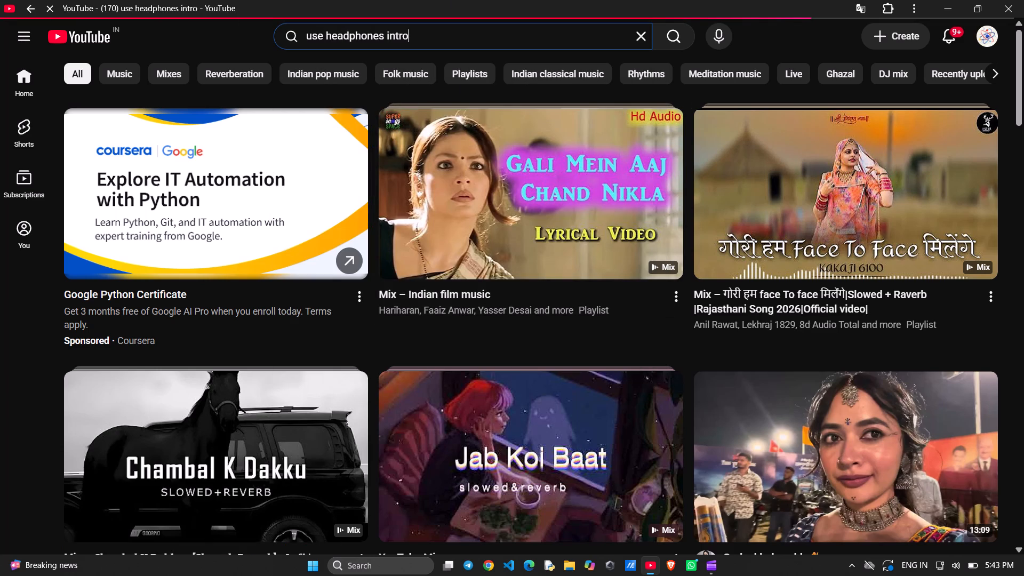
pyautogui.write('b with channel name')
pyautogui.press('Return')
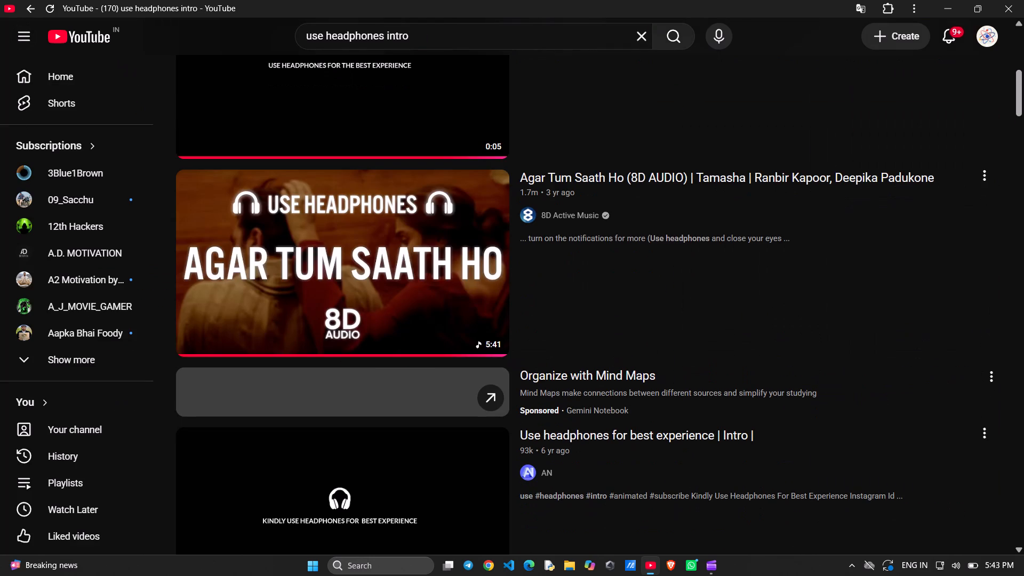
pyautogui.click(437, 29)
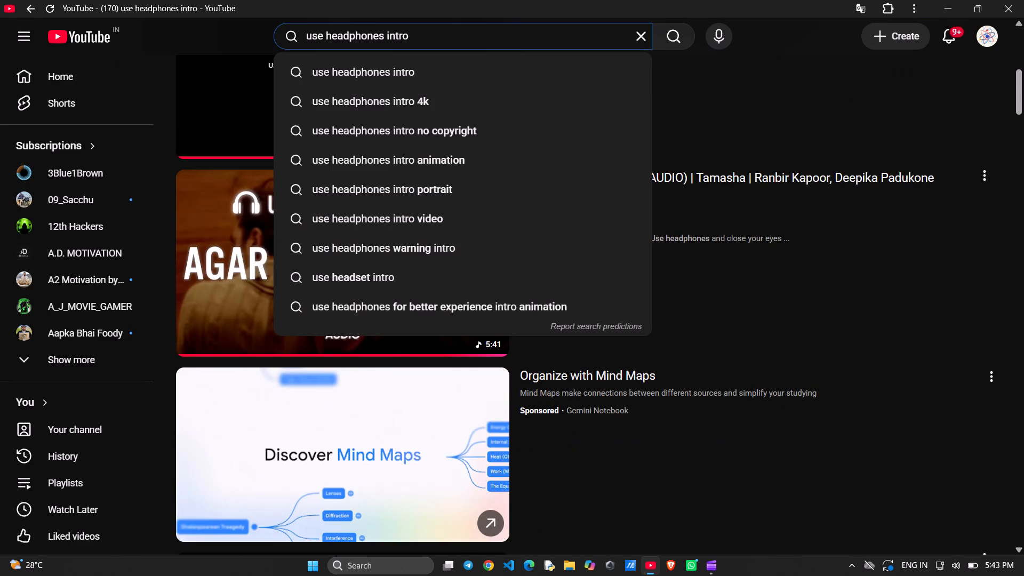
pyautogui.press('space')
pyautogui.write('with channnel name')
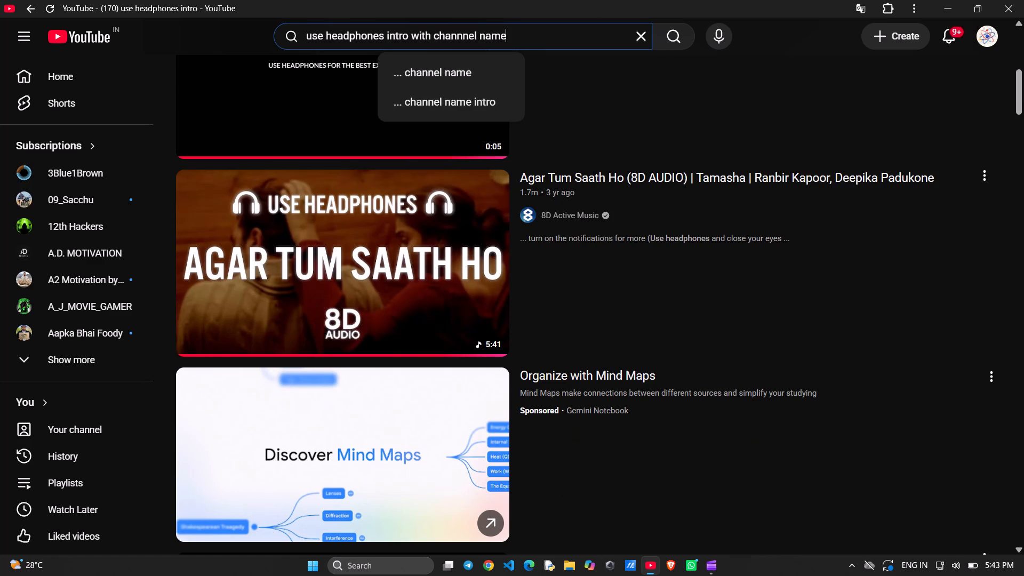
pyautogui.press('Return')
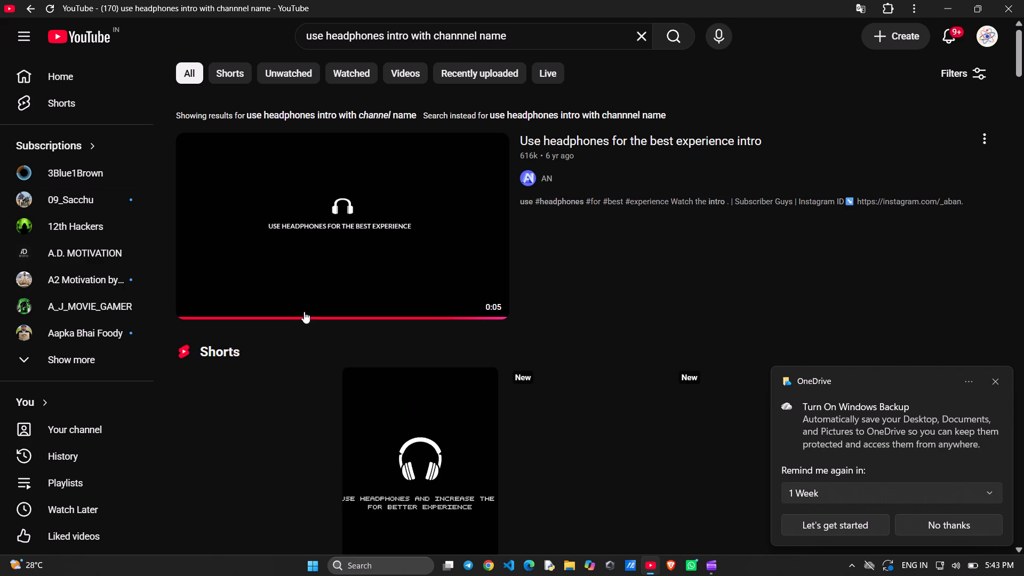
# Browse the results, watch R2 Music's "Use Headphones for a Better Experience" 4K intro template, and return to the results.
pyautogui.scroll(-7, 350, 293)
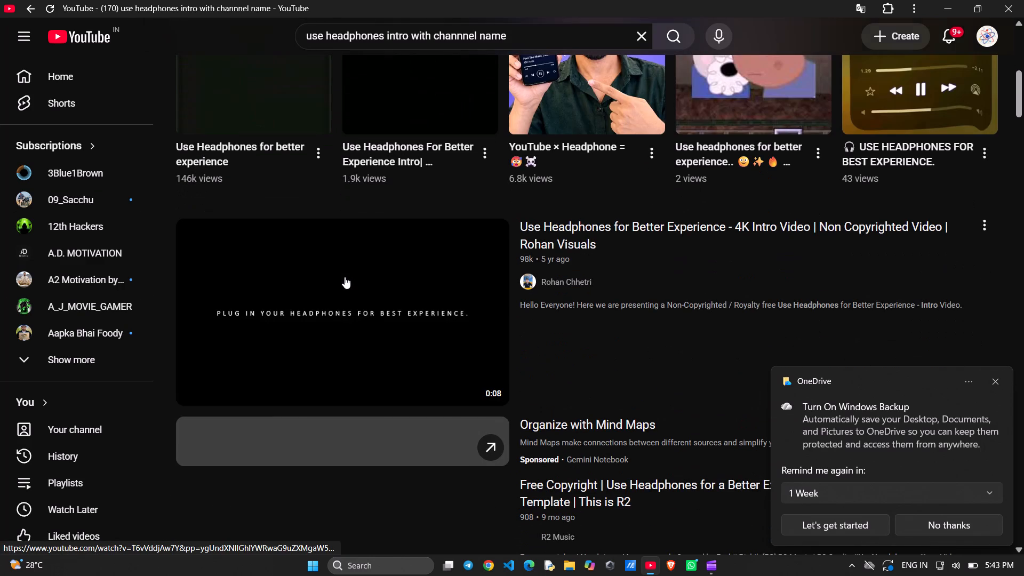
pyautogui.scroll(-2, 318, 306)
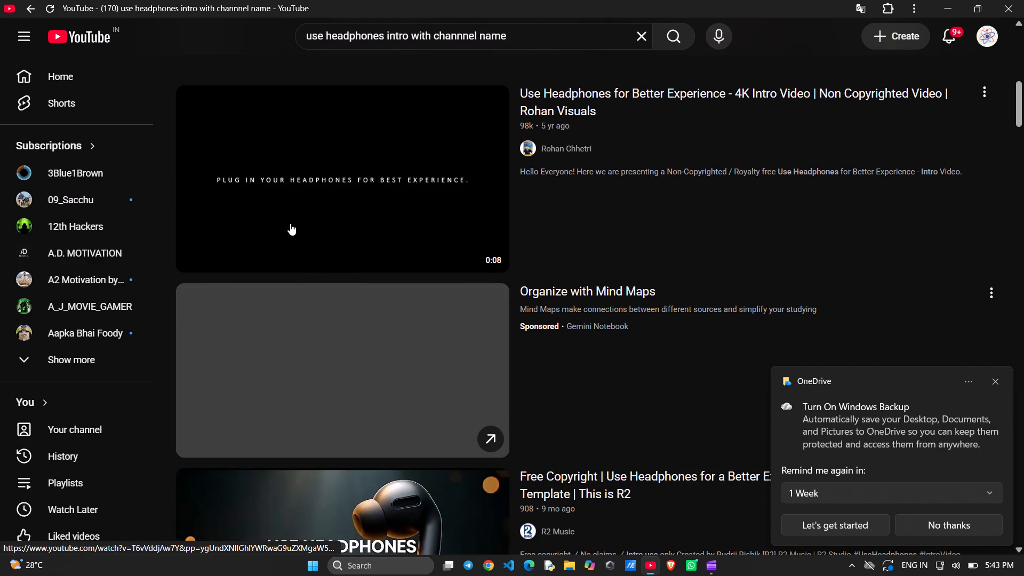
pyautogui.scroll(-2, 347, 201)
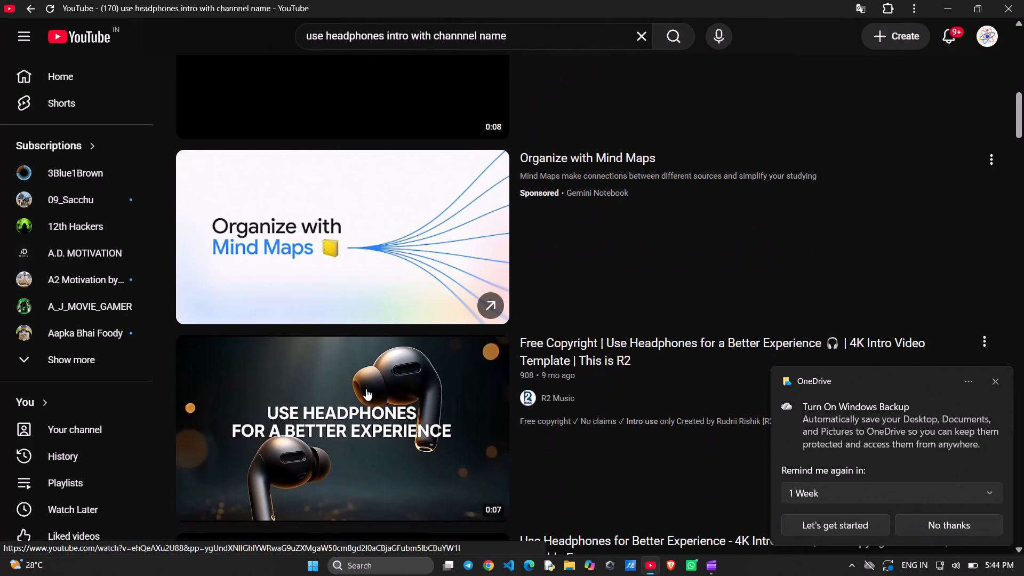
pyautogui.scroll(-1, 372, 433)
pyautogui.scroll(-1, 383, 337)
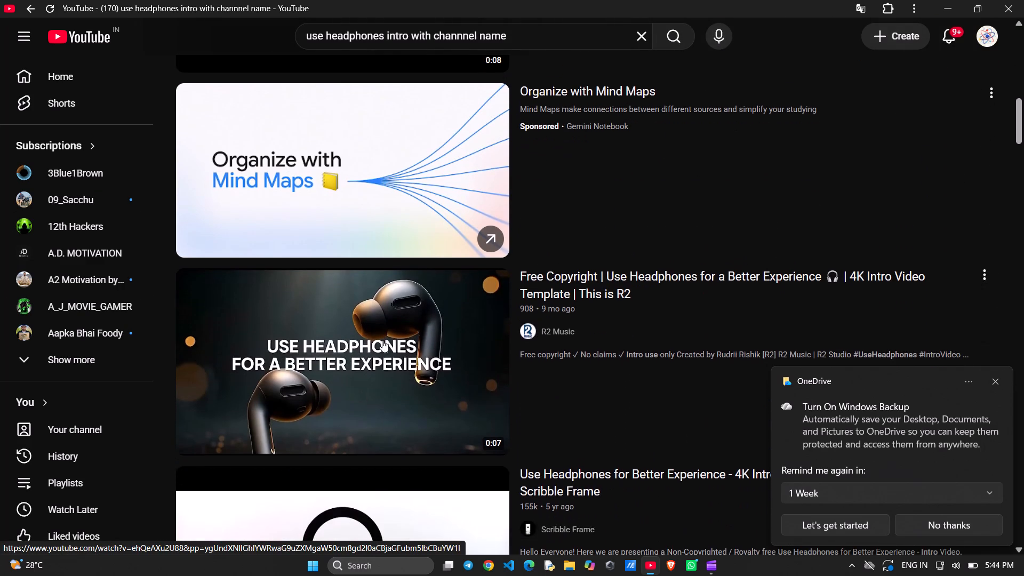
pyautogui.scroll(-2, 382, 340)
pyautogui.scroll(9, 317, 340)
pyautogui.scroll(-4, 317, 321)
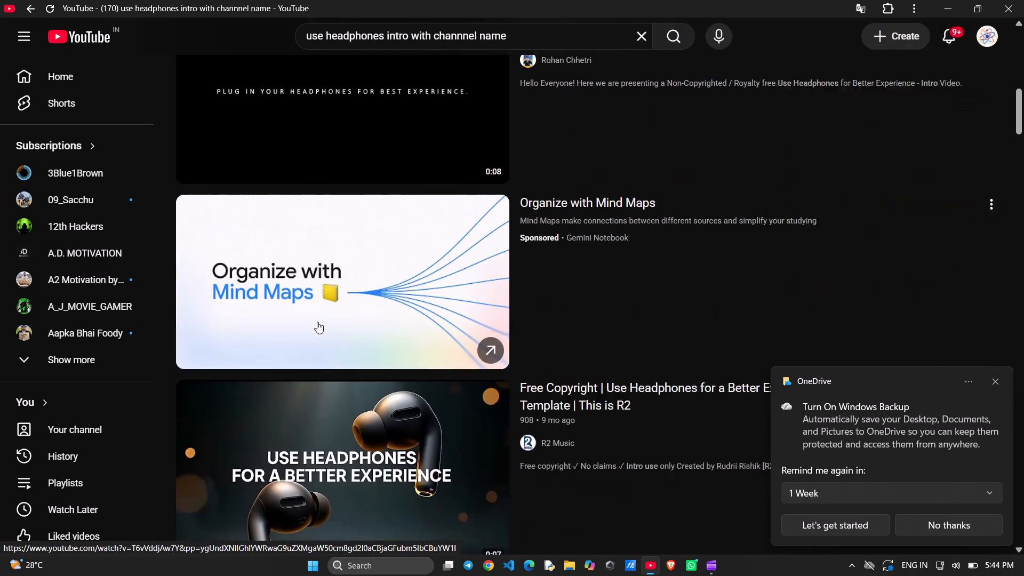
pyautogui.scroll(-3, 317, 322)
pyautogui.click(310, 350)
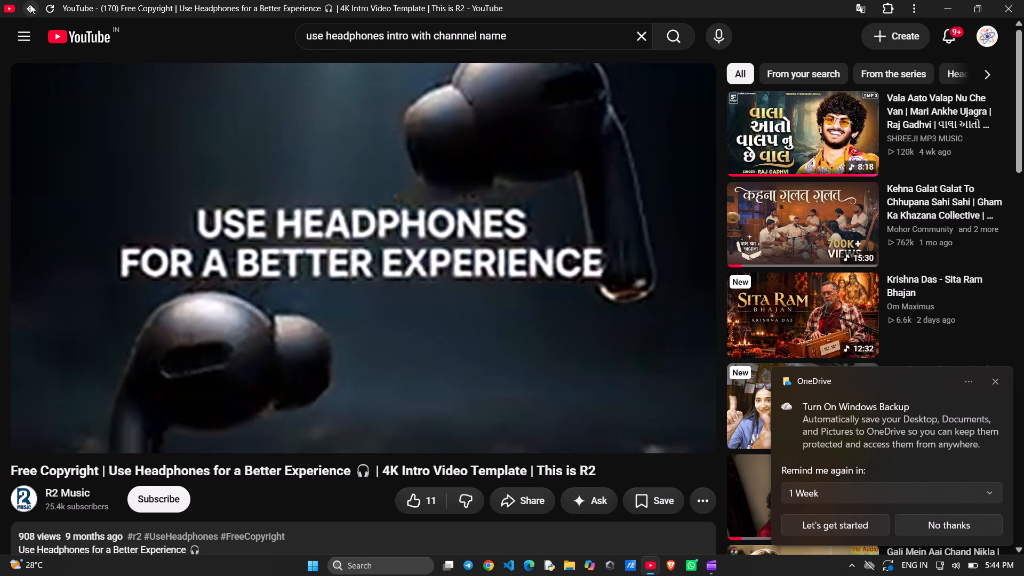
pyautogui.click(29, 4)
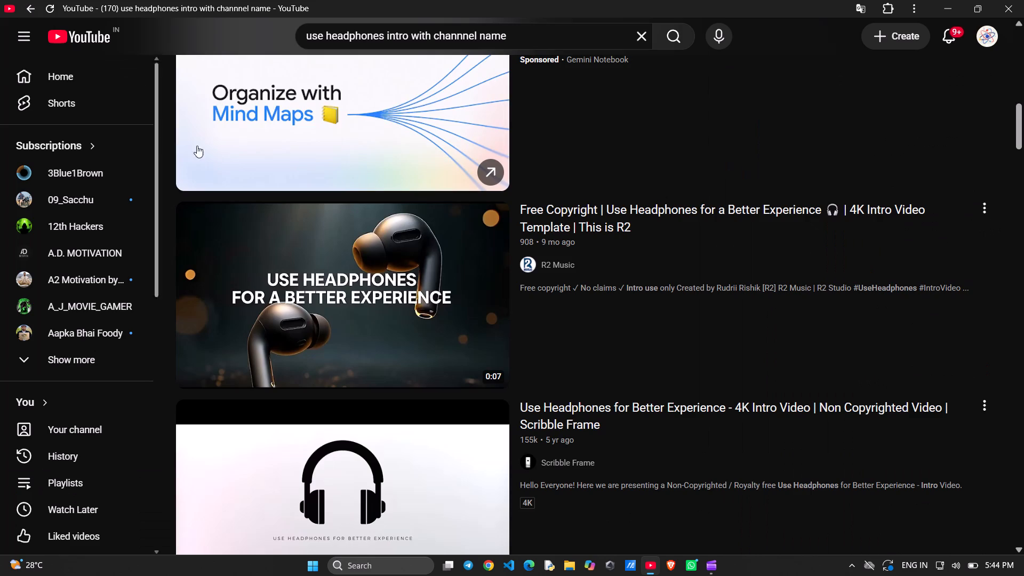
# Watch the Rohan Visuals "Use Headphones for Better Experience" 4K intro video, copy its share link, and close the sharing dialog.
pyautogui.scroll(3, 340, 306)
pyautogui.scroll(3, 292, 271)
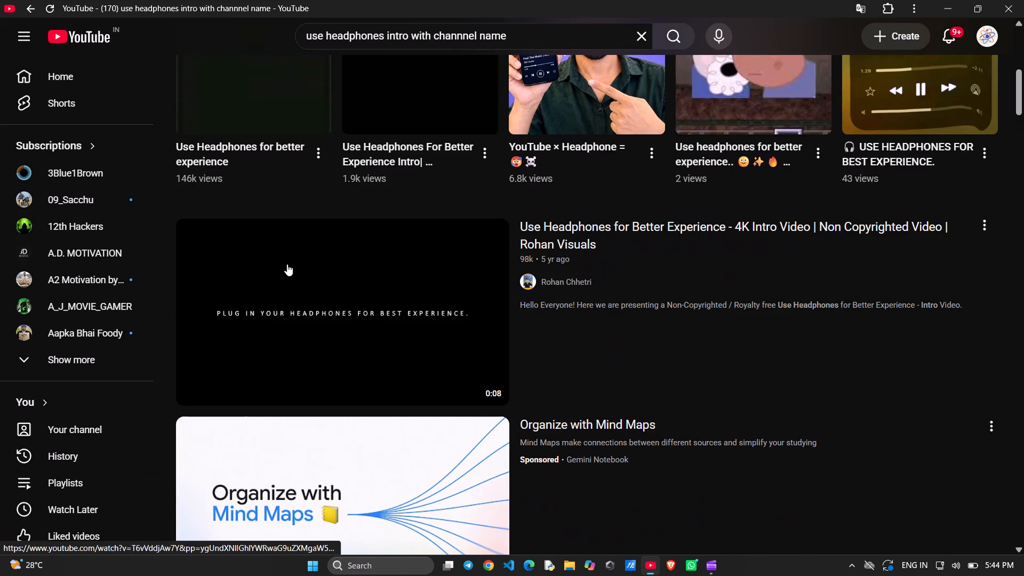
pyautogui.click(286, 286)
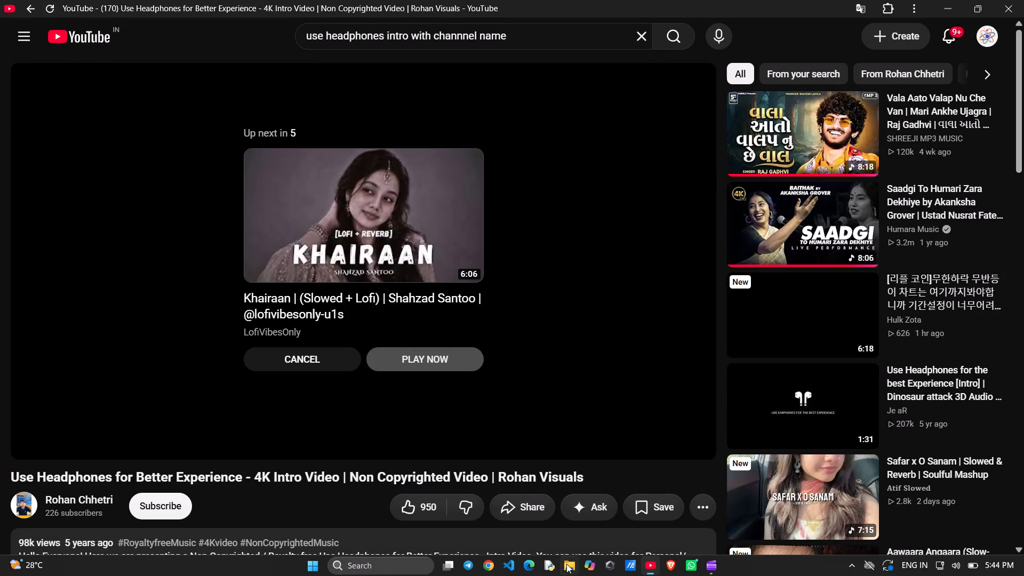
pyautogui.click(536, 500)
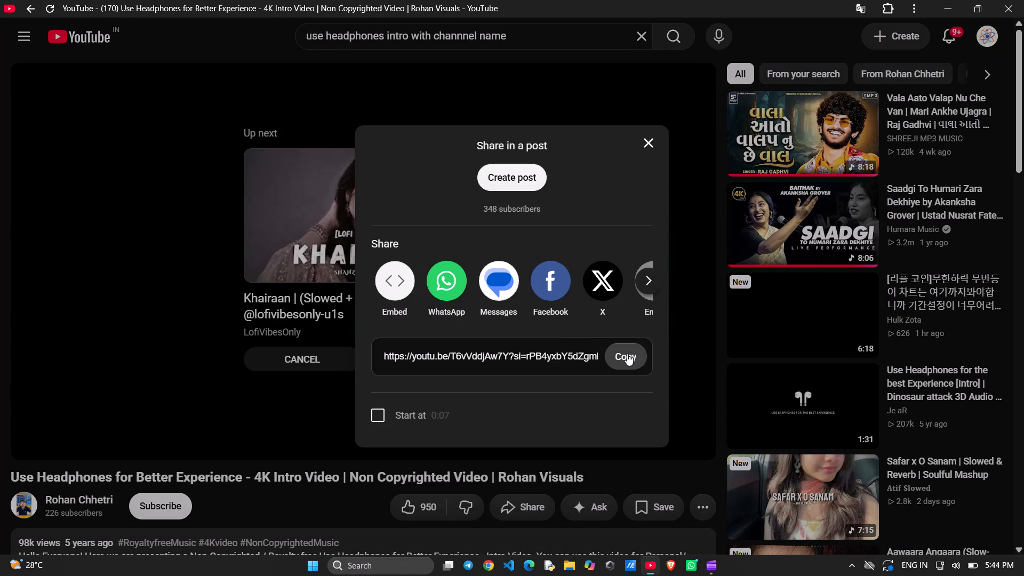
pyautogui.click(644, 357)
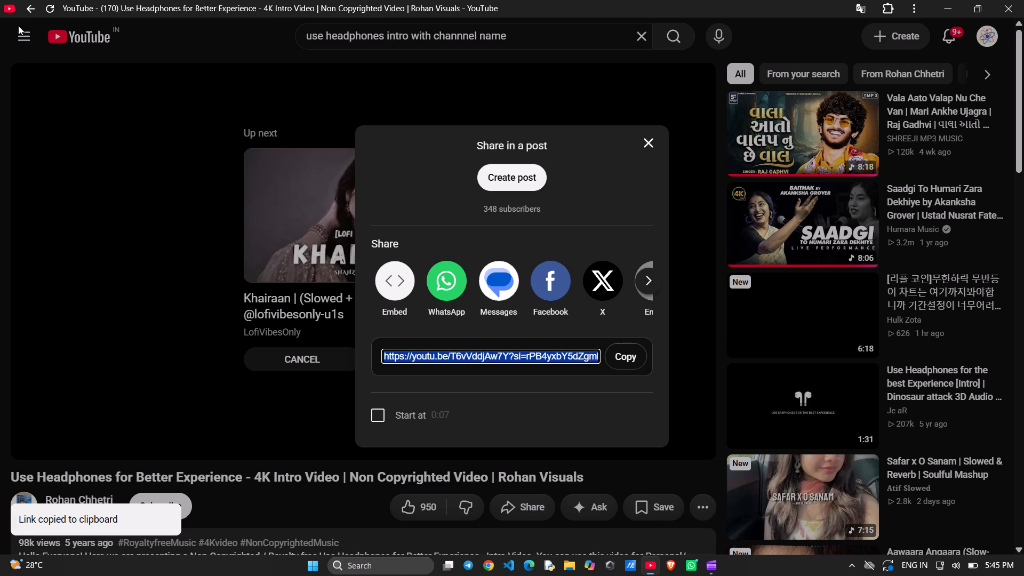
pyautogui.moveTo(65, 118); pyautogui.dragTo(62, 106)
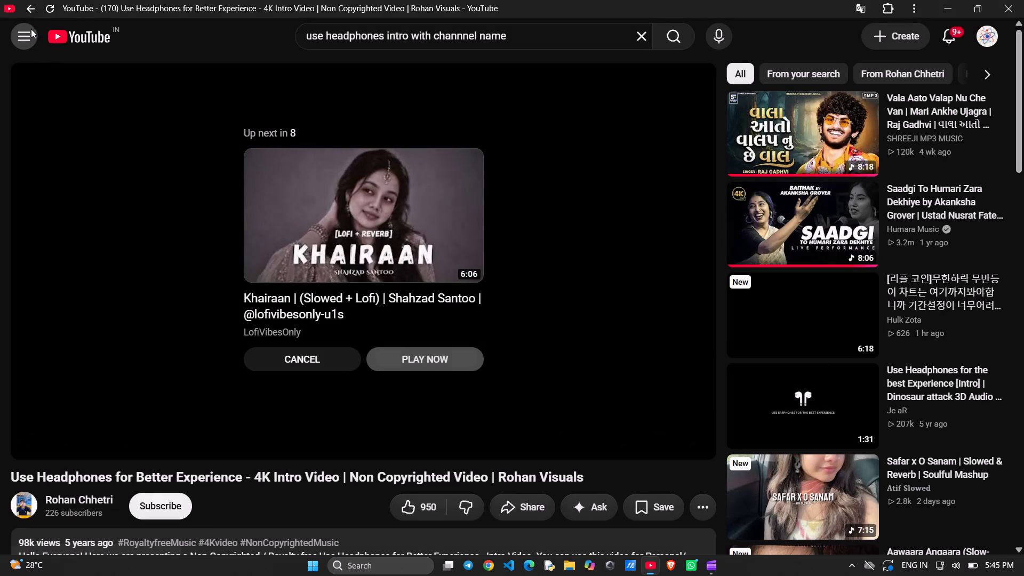
# Return to the search results and examine the other headphone intro videos and Shorts for alternatives.
pyautogui.click(32, 12)
pyautogui.scroll(-3, 296, 400)
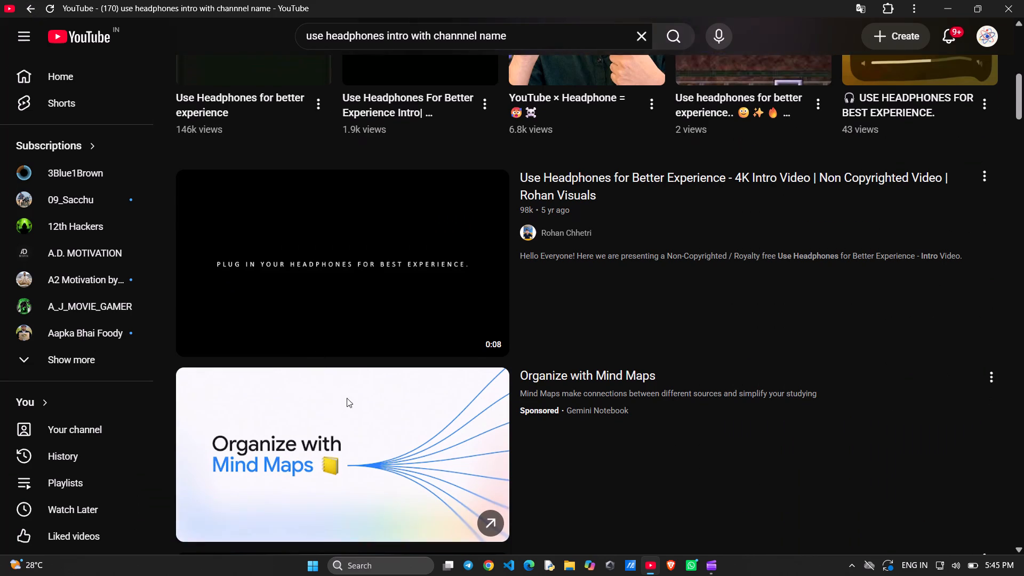
pyautogui.scroll(-6, 347, 398)
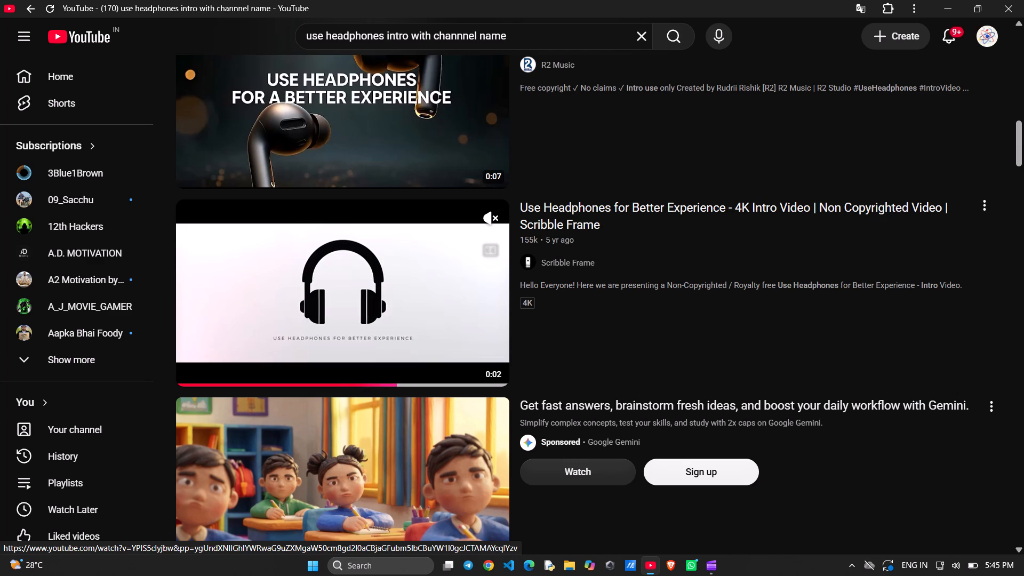
pyautogui.scroll(-6, 339, 293)
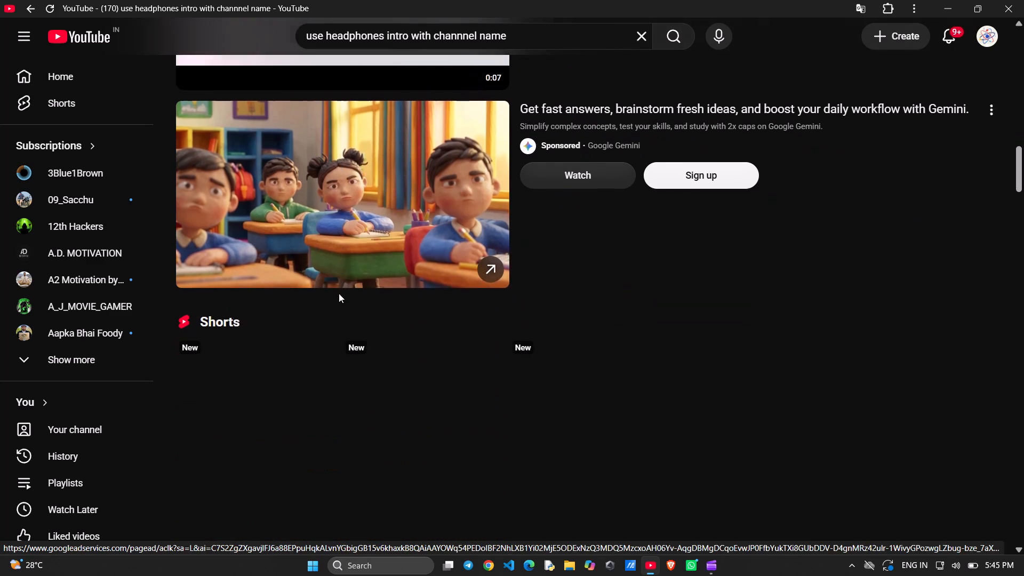
pyautogui.scroll(-1, 339, 293)
pyautogui.scroll(-4, 289, 302)
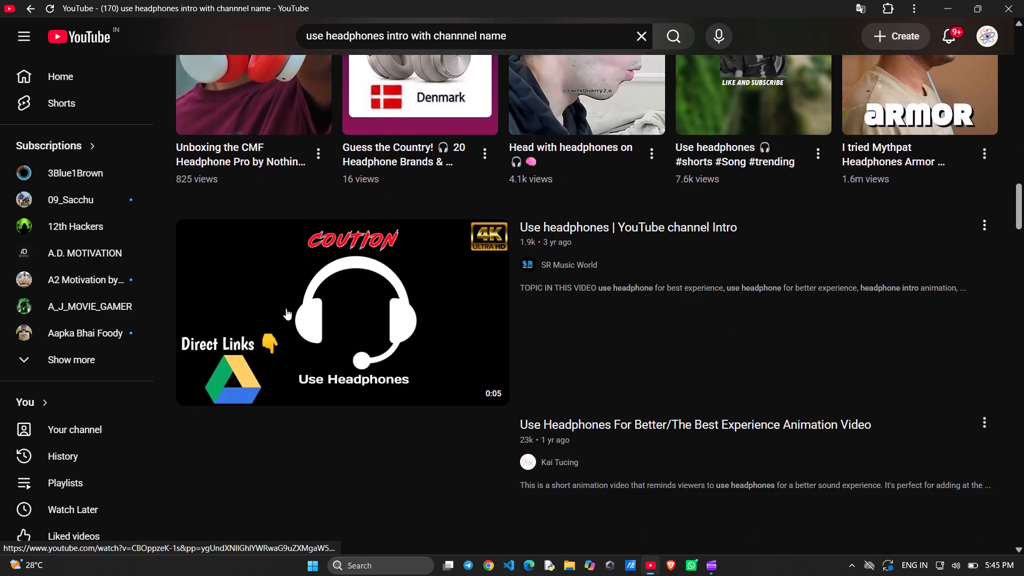
pyautogui.scroll(-3, 286, 308)
pyautogui.scroll(1, 286, 308)
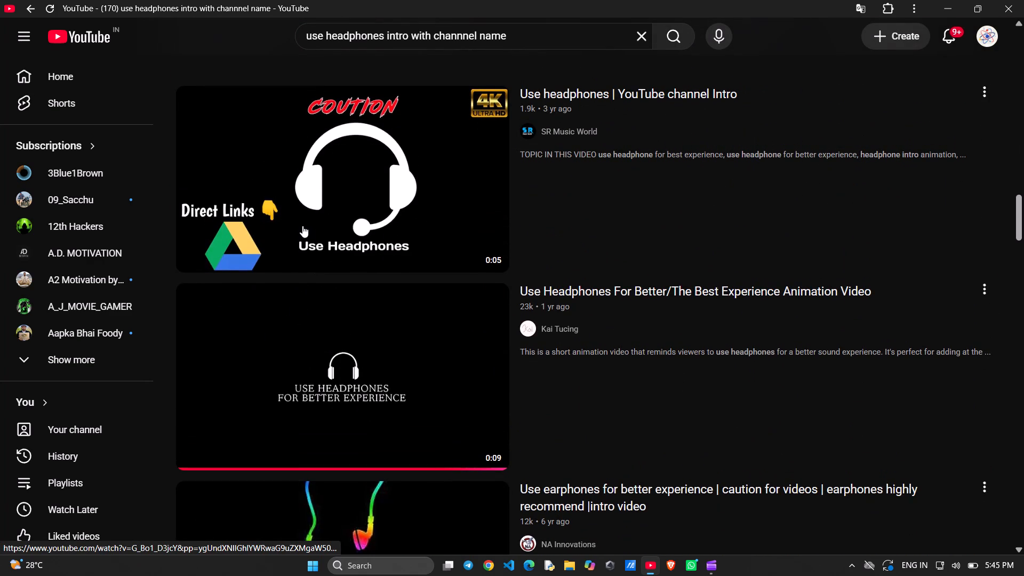
pyautogui.scroll(-3, 326, 359)
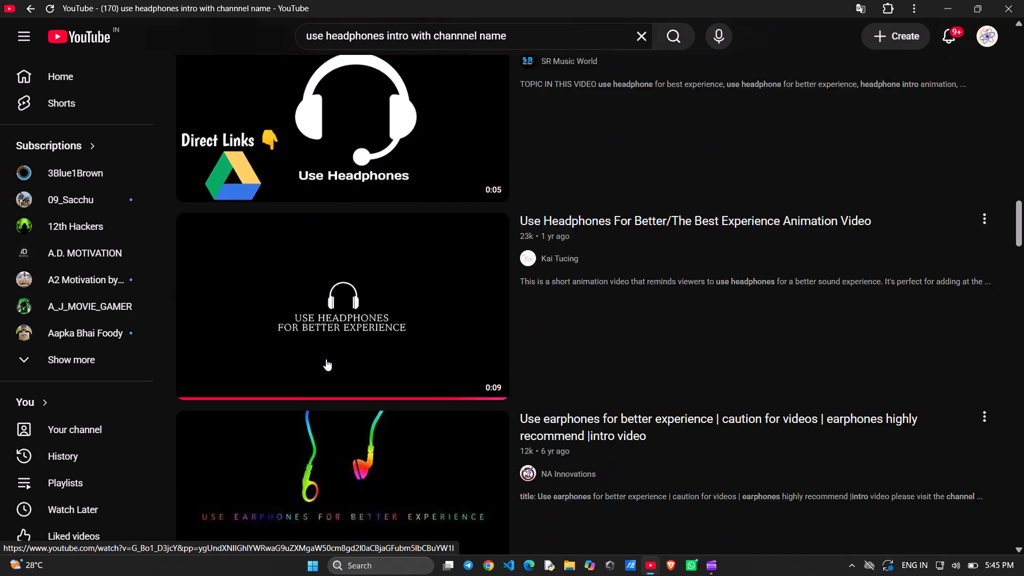
pyautogui.scroll(16, 326, 359)
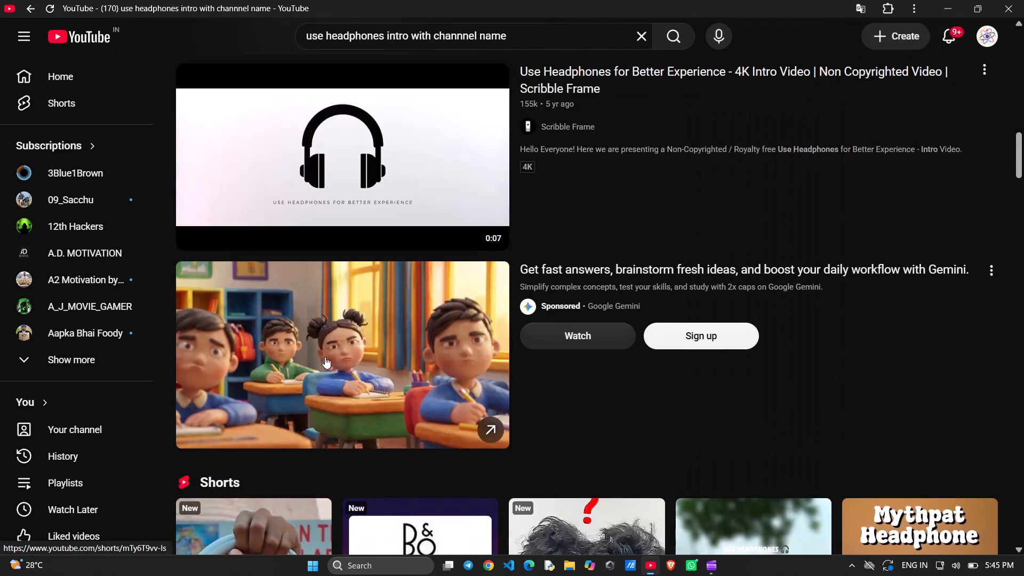
pyautogui.scroll(18, 325, 357)
pyautogui.scroll(5, 321, 351)
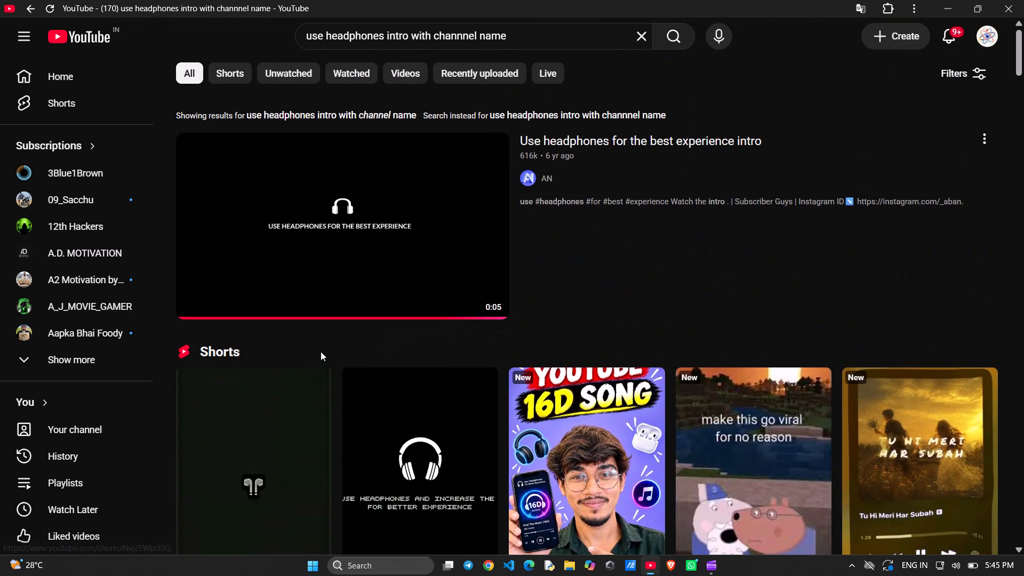
pyautogui.scroll(4, 294, 258)
pyautogui.scroll(-4, 294, 258)
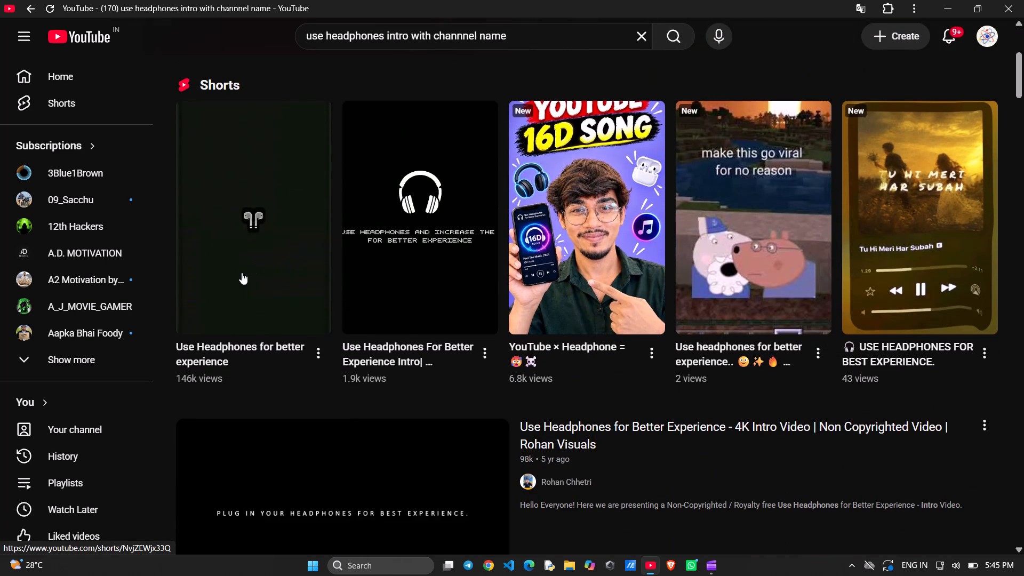
# Switch to a Chrome window with a new tab.
pyautogui.click(489, 561)
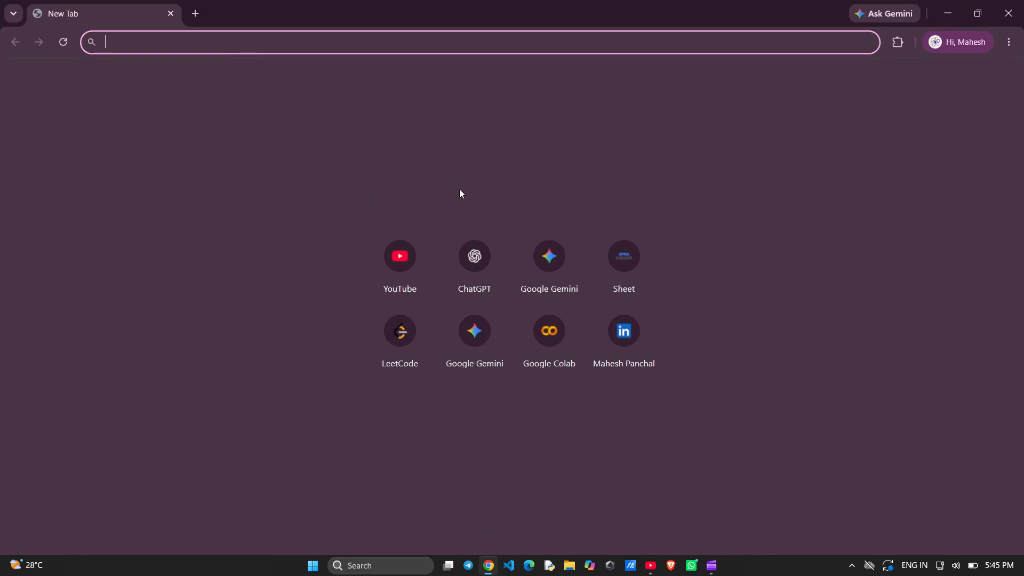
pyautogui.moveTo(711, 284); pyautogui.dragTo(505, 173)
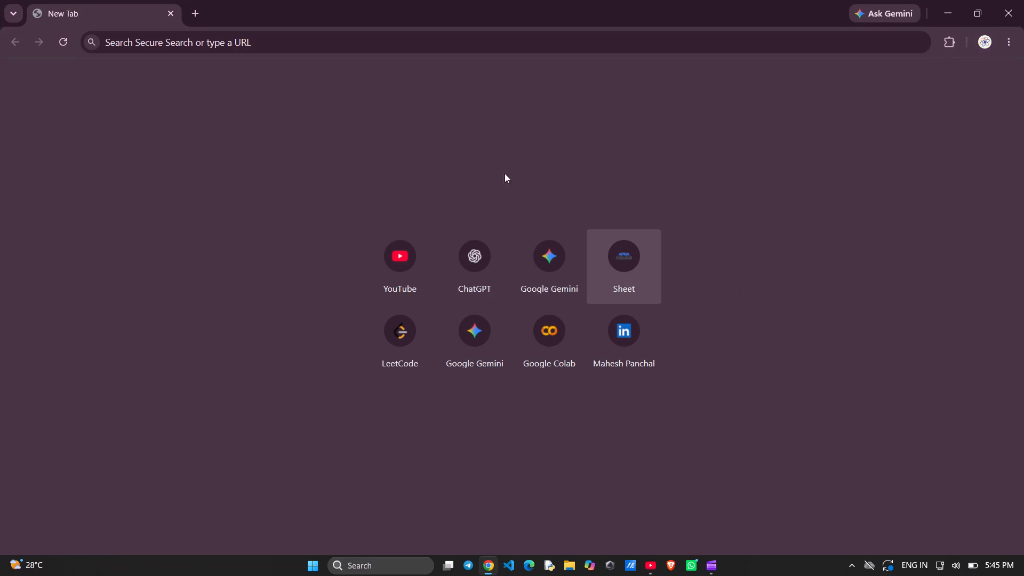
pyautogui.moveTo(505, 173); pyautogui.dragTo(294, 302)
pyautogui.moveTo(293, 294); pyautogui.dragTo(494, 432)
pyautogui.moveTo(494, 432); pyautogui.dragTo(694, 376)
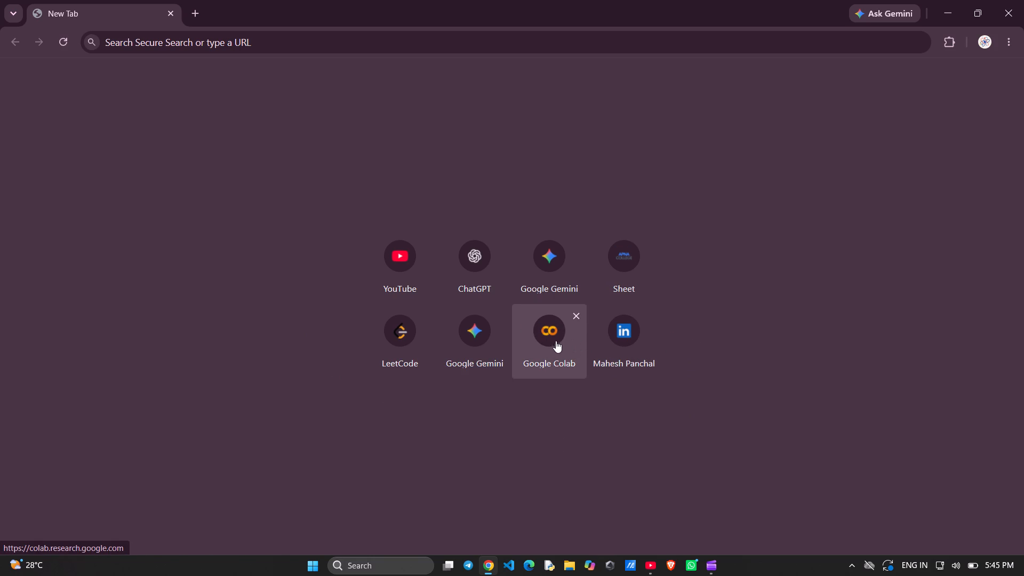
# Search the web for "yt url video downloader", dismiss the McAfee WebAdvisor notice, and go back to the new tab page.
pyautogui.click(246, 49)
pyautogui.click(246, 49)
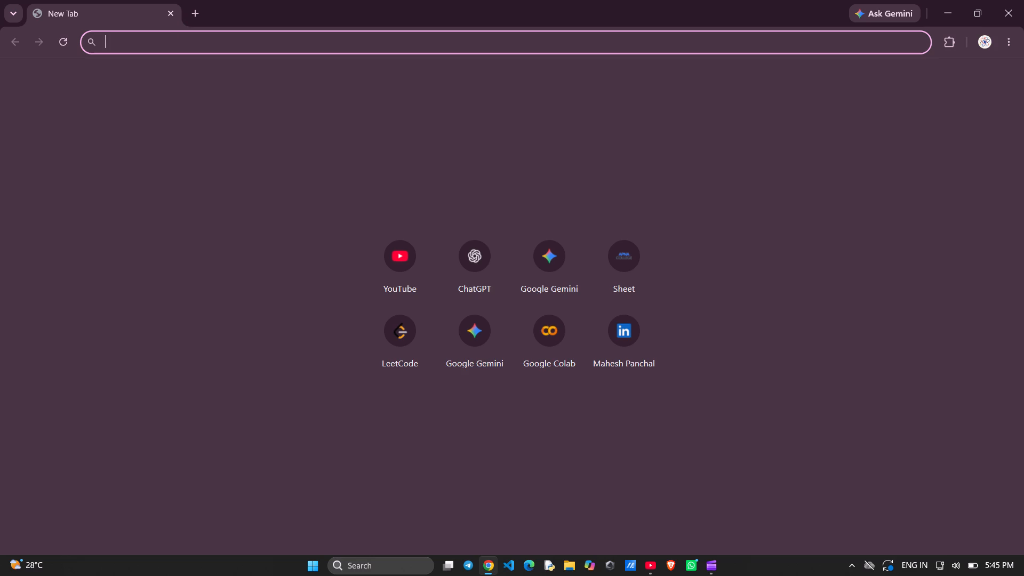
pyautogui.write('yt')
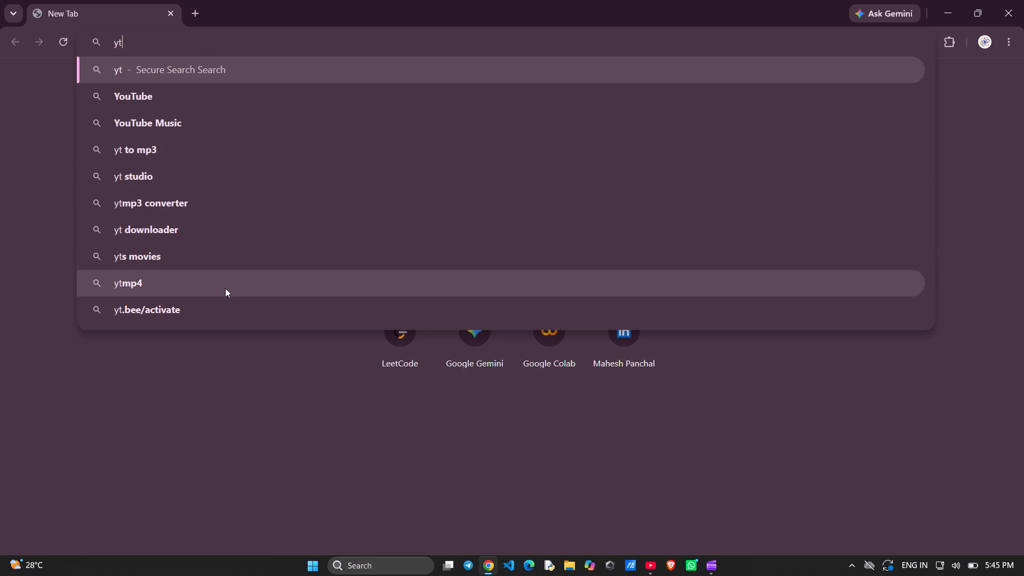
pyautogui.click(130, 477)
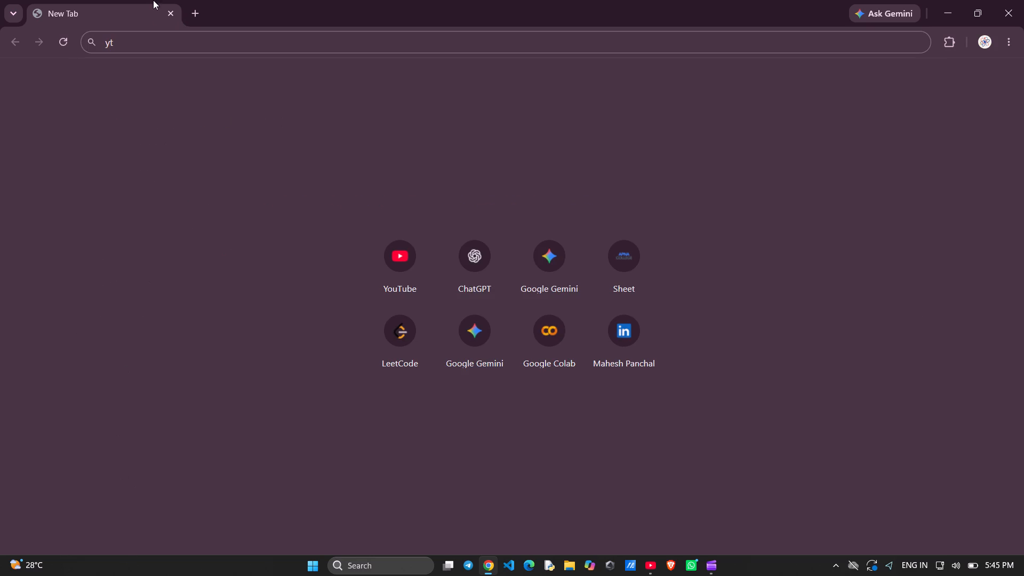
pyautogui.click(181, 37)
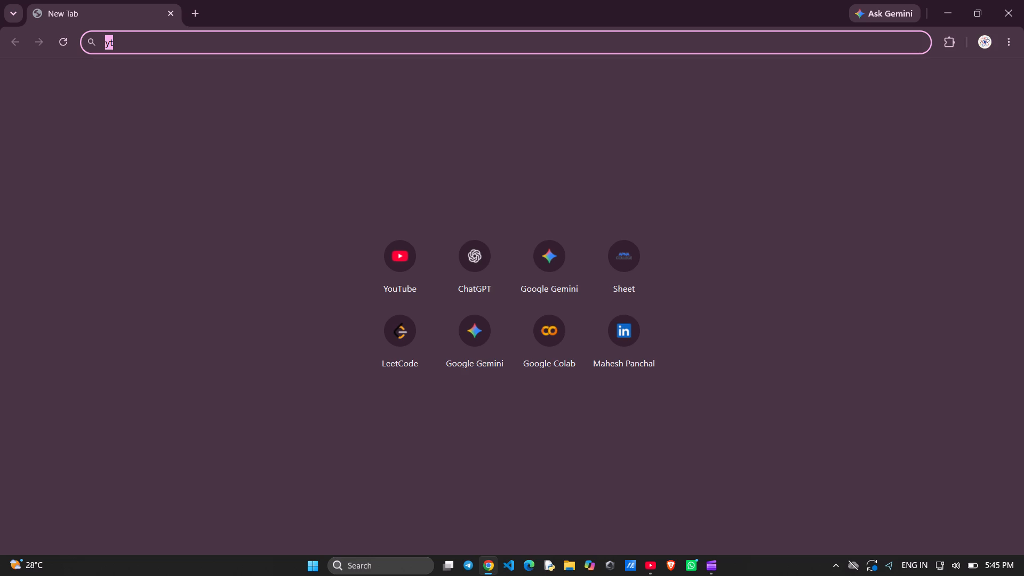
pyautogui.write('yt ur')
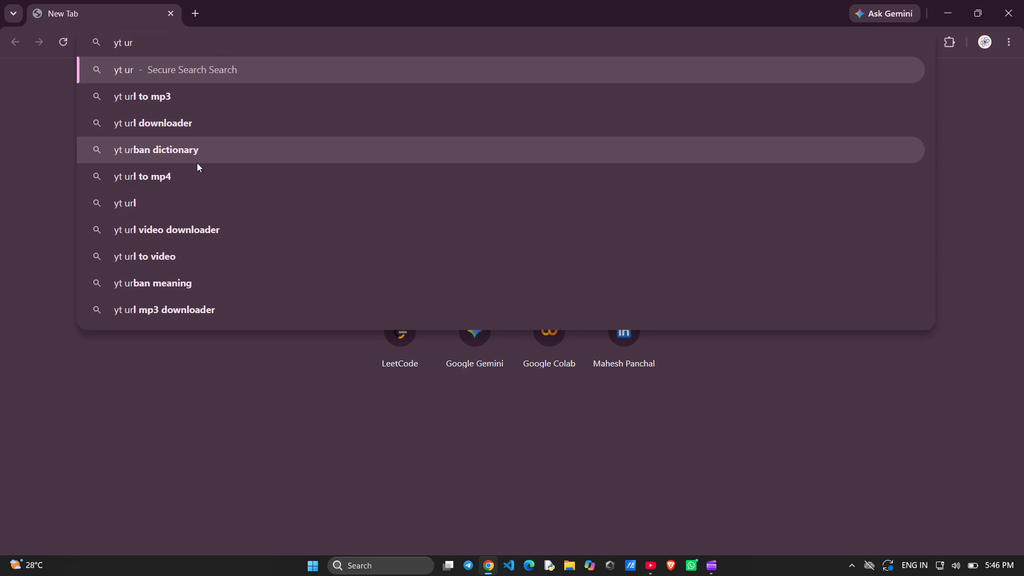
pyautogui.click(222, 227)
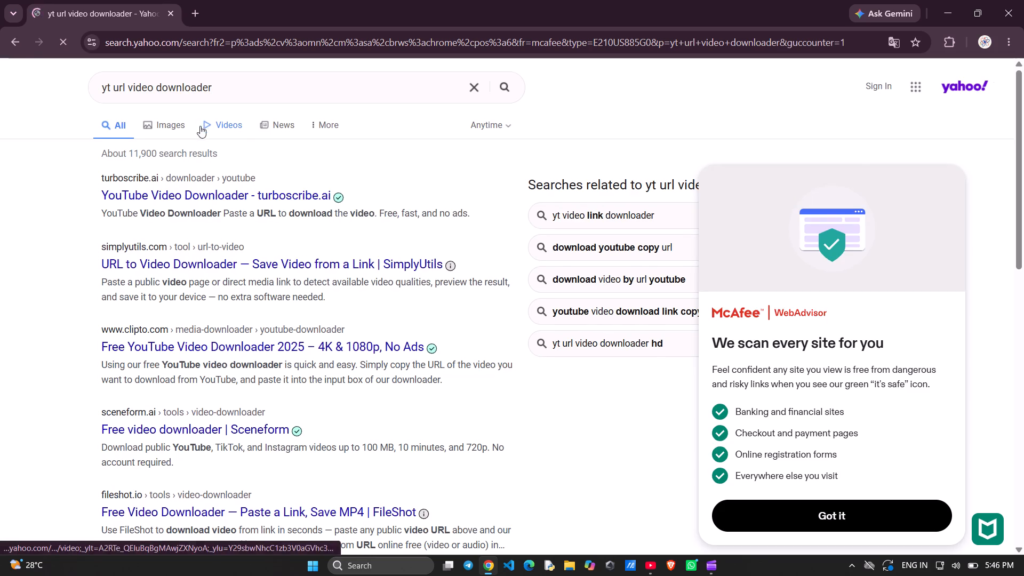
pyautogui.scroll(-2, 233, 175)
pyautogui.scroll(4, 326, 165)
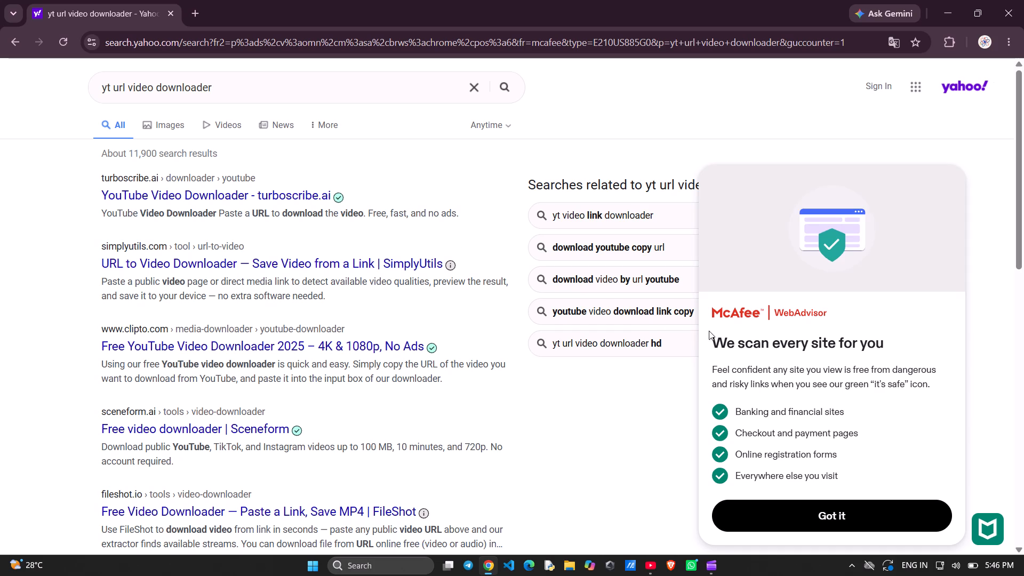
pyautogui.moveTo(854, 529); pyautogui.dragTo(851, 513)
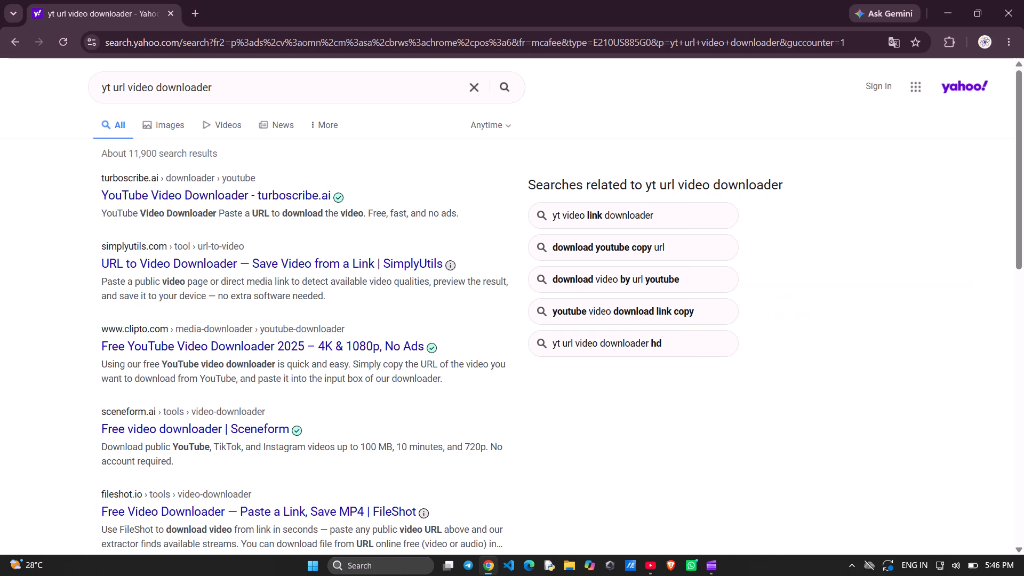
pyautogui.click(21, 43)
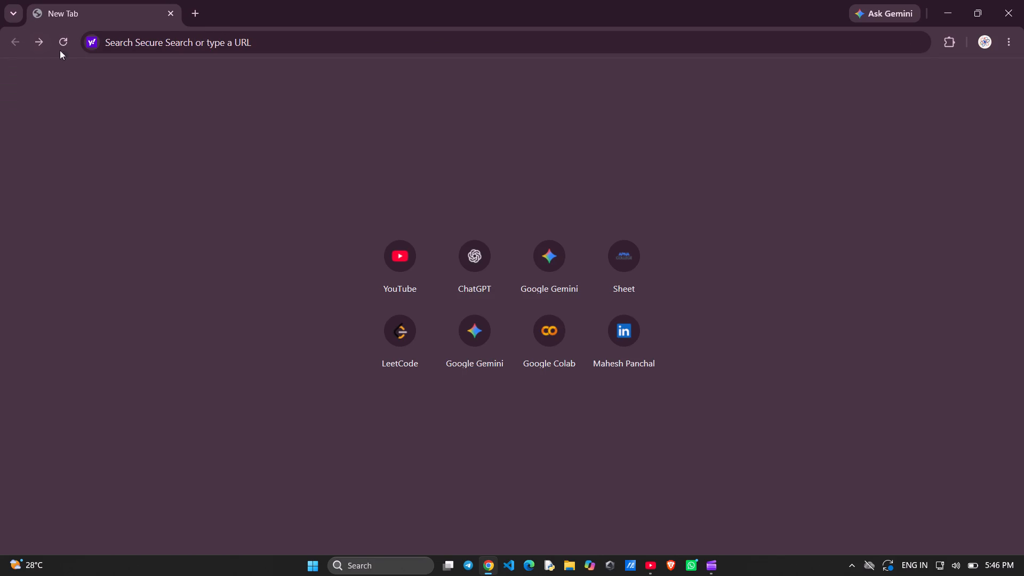
# Set Google as Chrome's default search engine in place of Secure Search and return to the new tab page.
pyautogui.click(1013, 47)
pyautogui.scroll(-2, 905, 362)
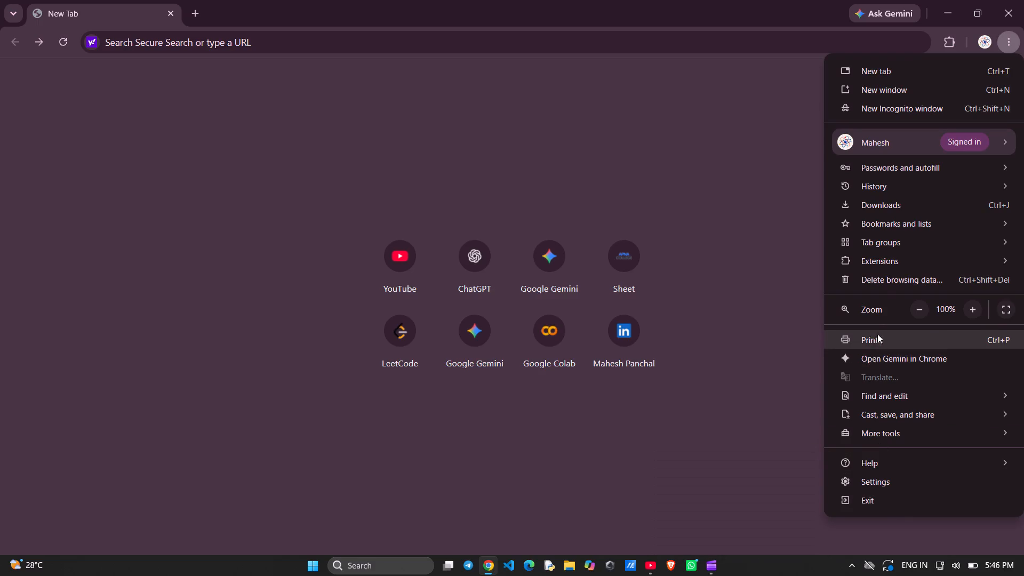
pyautogui.click(929, 479)
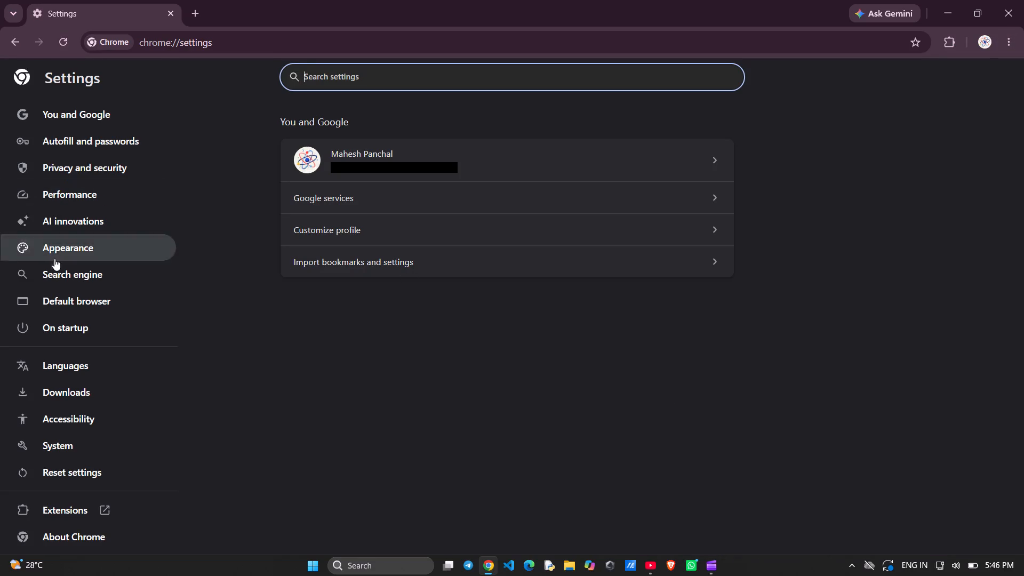
pyautogui.click(63, 293)
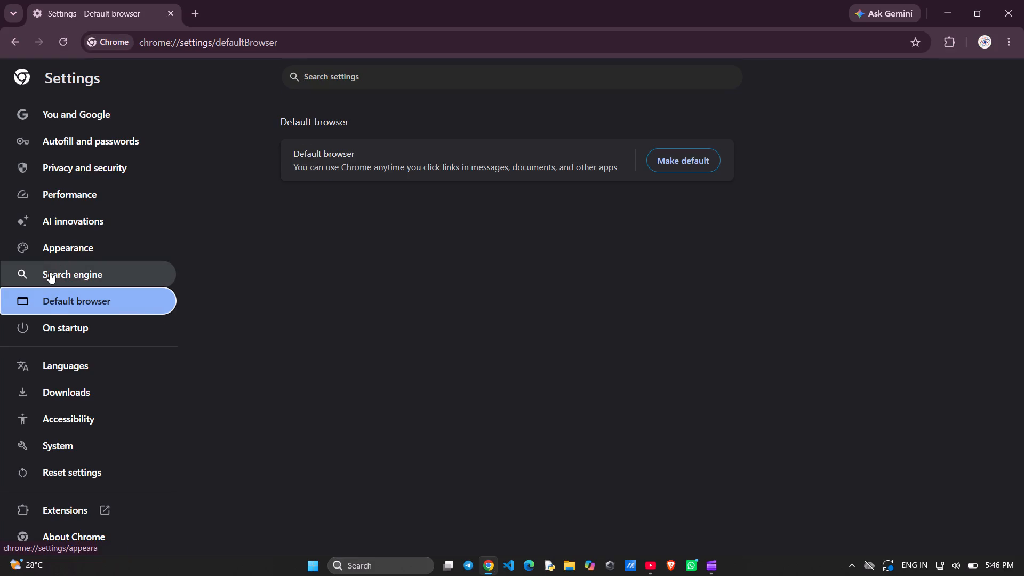
pyautogui.doubleClick(50, 272)
pyautogui.click(693, 201)
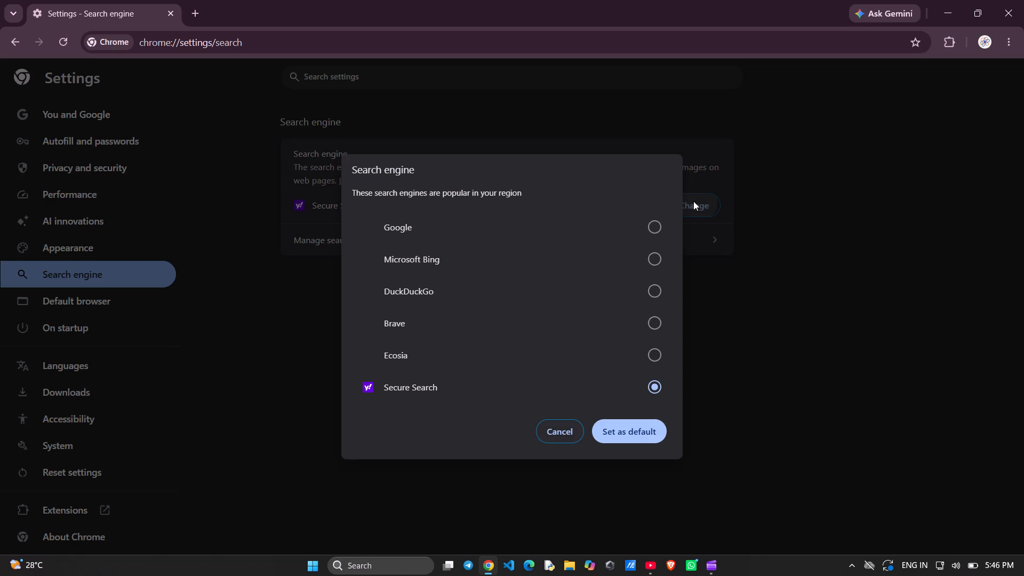
pyautogui.click(556, 226)
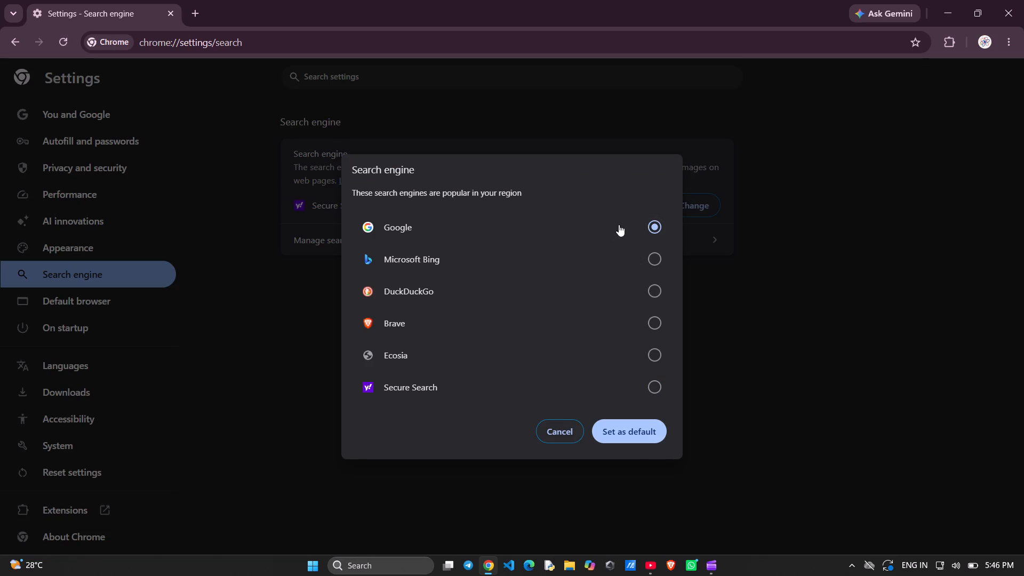
pyautogui.click(629, 426)
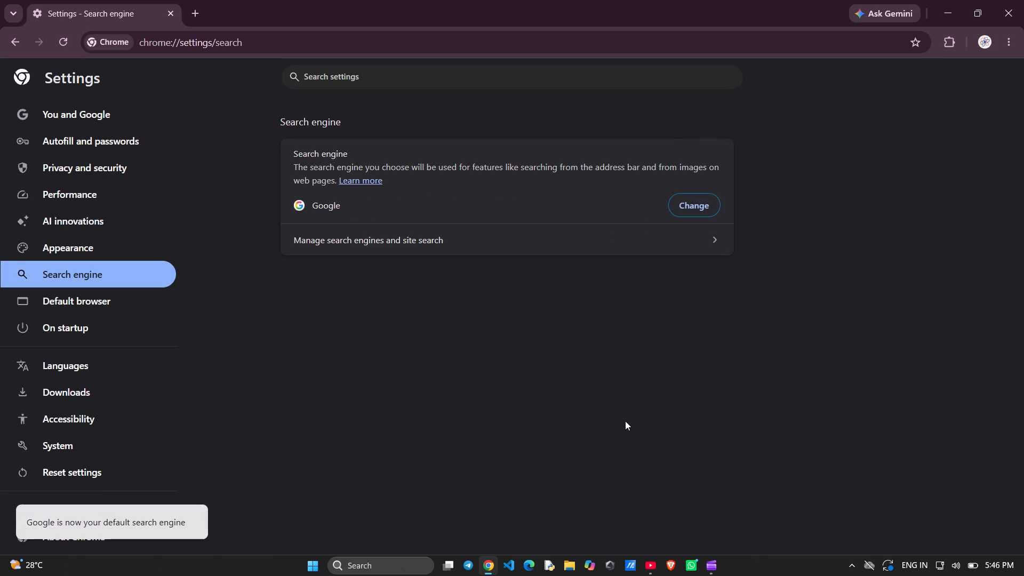
pyautogui.click(13, 39)
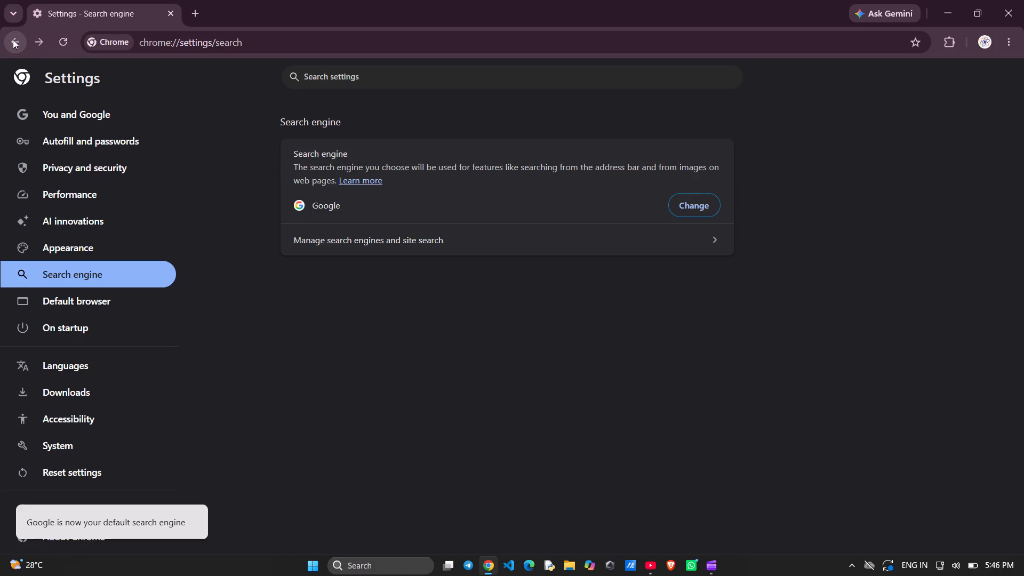
pyautogui.click(19, 39)
pyautogui.click(19, 39)
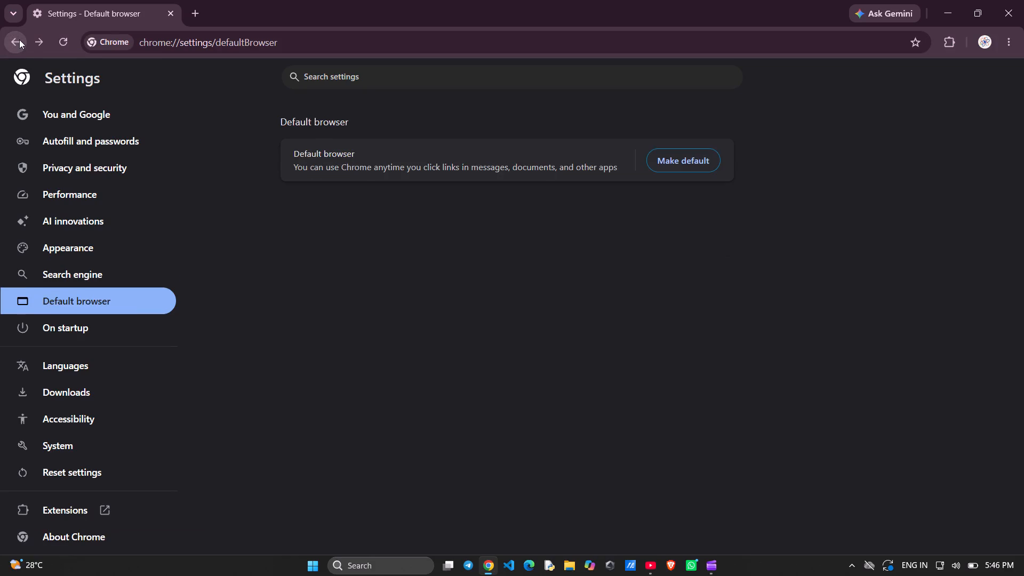
pyautogui.click(19, 39)
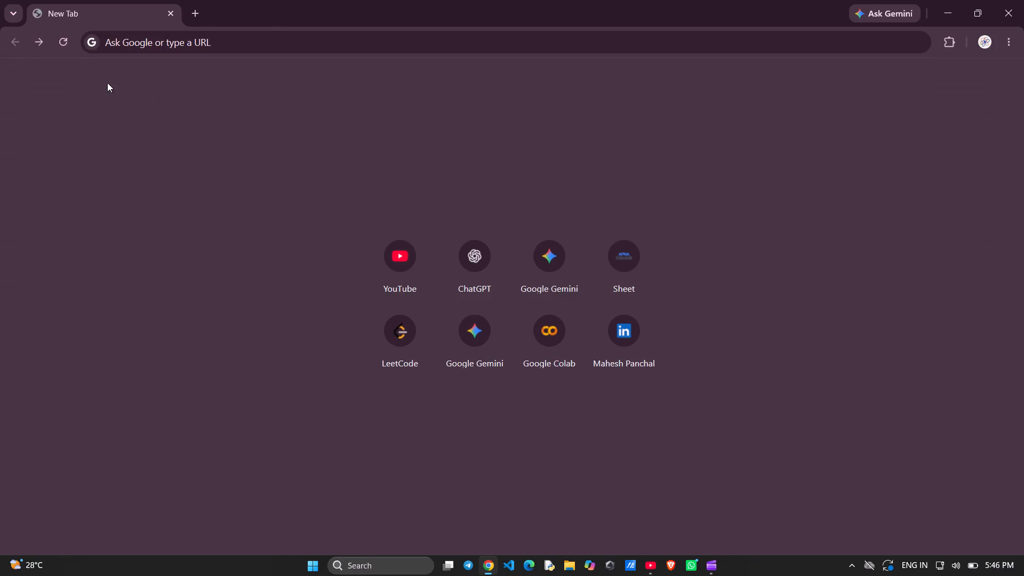
# Close the Chrome window and reopen Chrome with a fresh new tab page.
pyautogui.scroll(2, 199, 161)
pyautogui.scroll(-6, 199, 161)
pyautogui.scroll(5, 199, 160)
pyautogui.scroll(-5, 199, 159)
pyautogui.click(1015, 0)
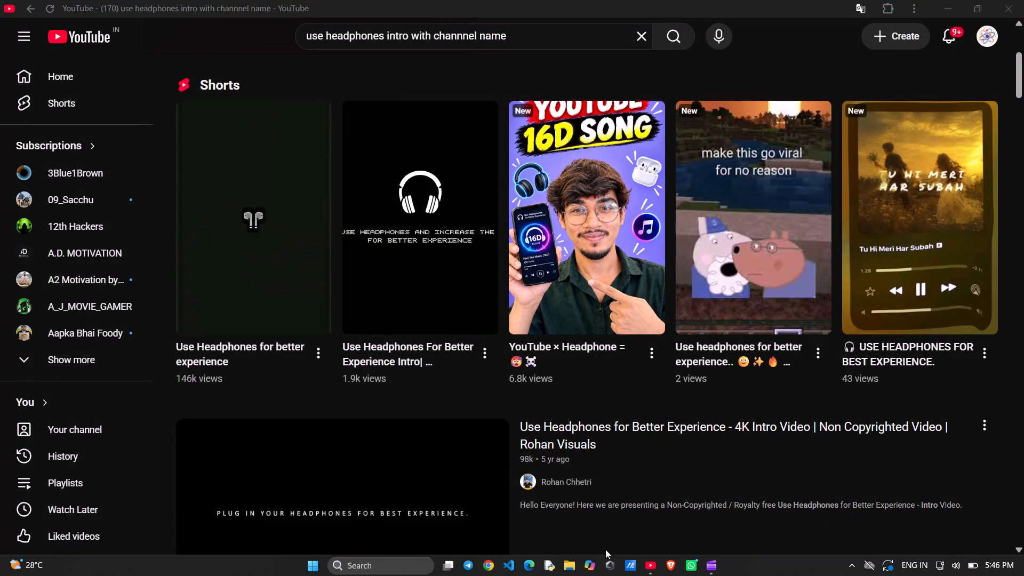
pyautogui.click(491, 571)
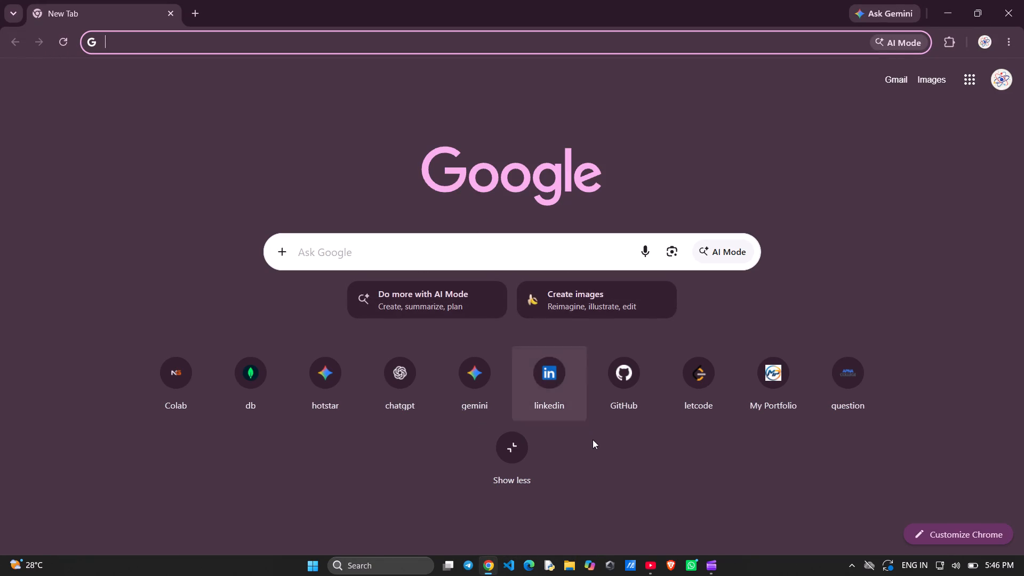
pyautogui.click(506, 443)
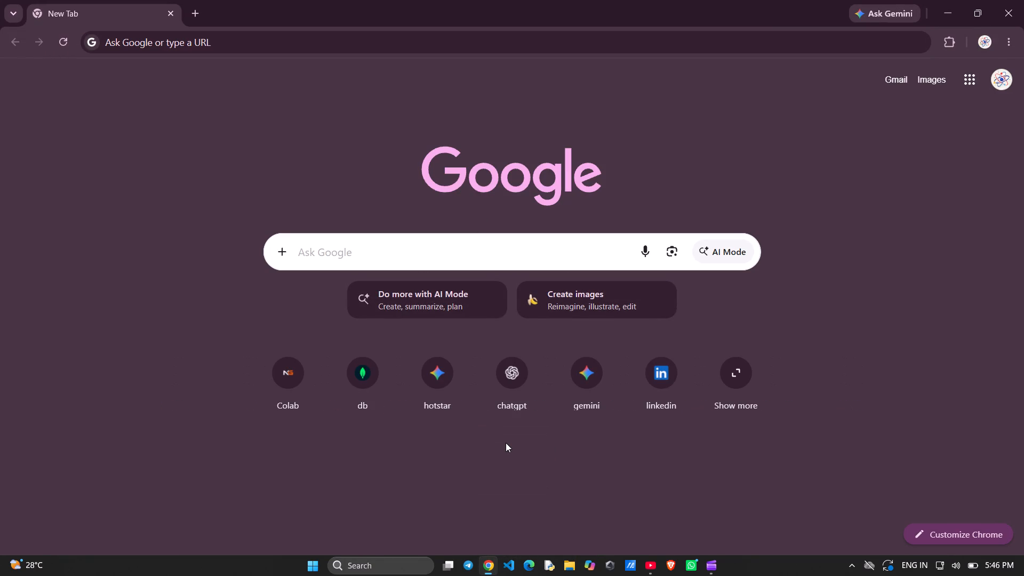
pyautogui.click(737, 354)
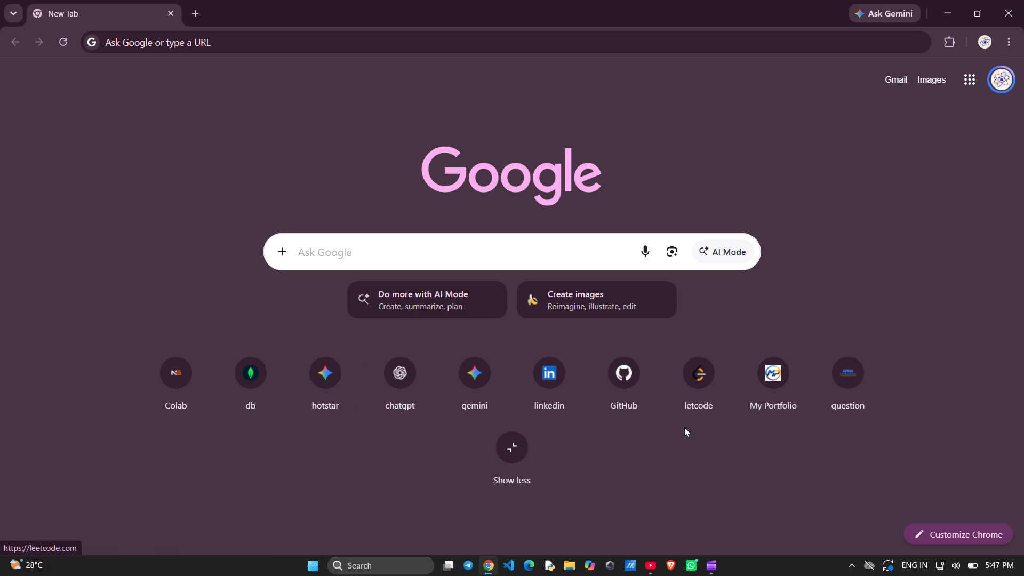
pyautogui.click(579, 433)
# Search Google for "yt video download url" and open the VidsSave Free YouTube Video Downloader result.
pyautogui.click(543, 234)
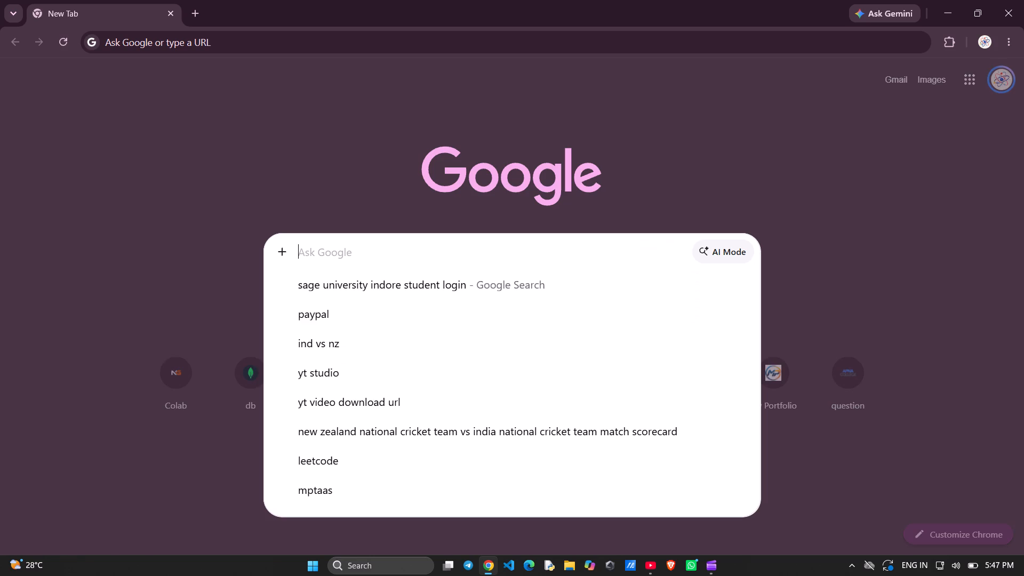
pyautogui.click(537, 398)
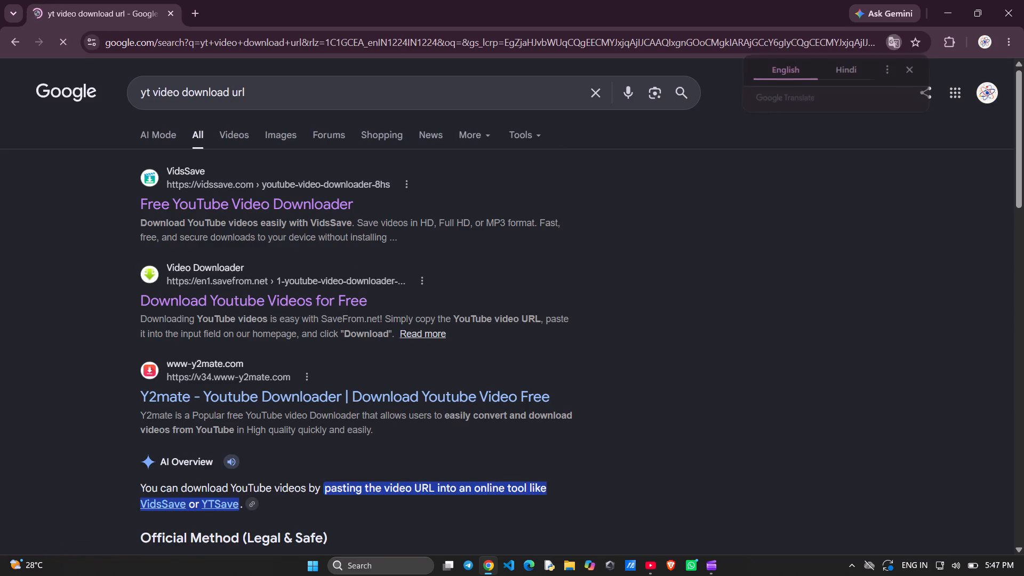
pyautogui.click(273, 197)
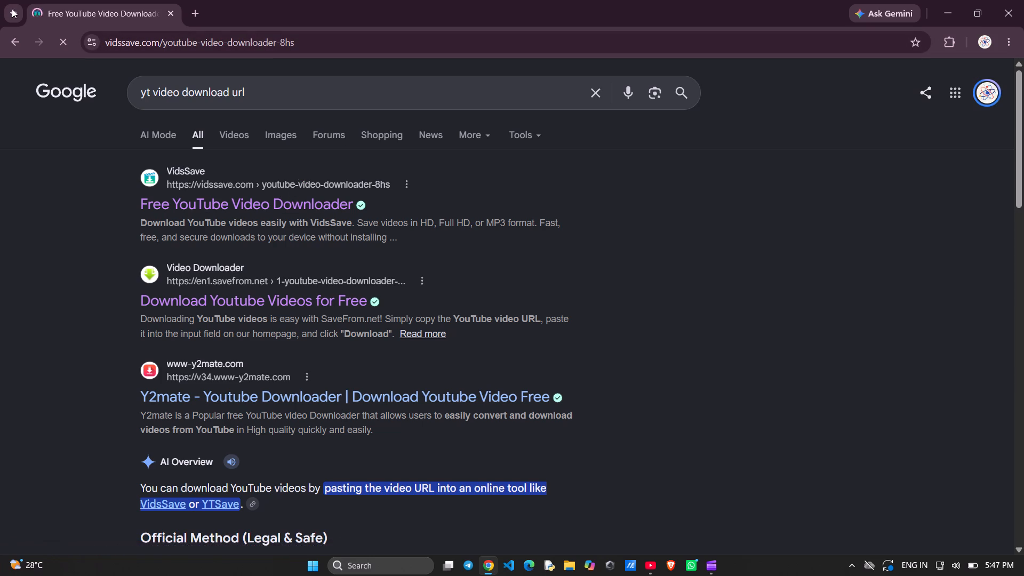
# Submit the copied Rohan Visuals headphone intro link to the VidsSave video downloader.
pyautogui.click(233, 326)
pyautogui.click(235, 329)
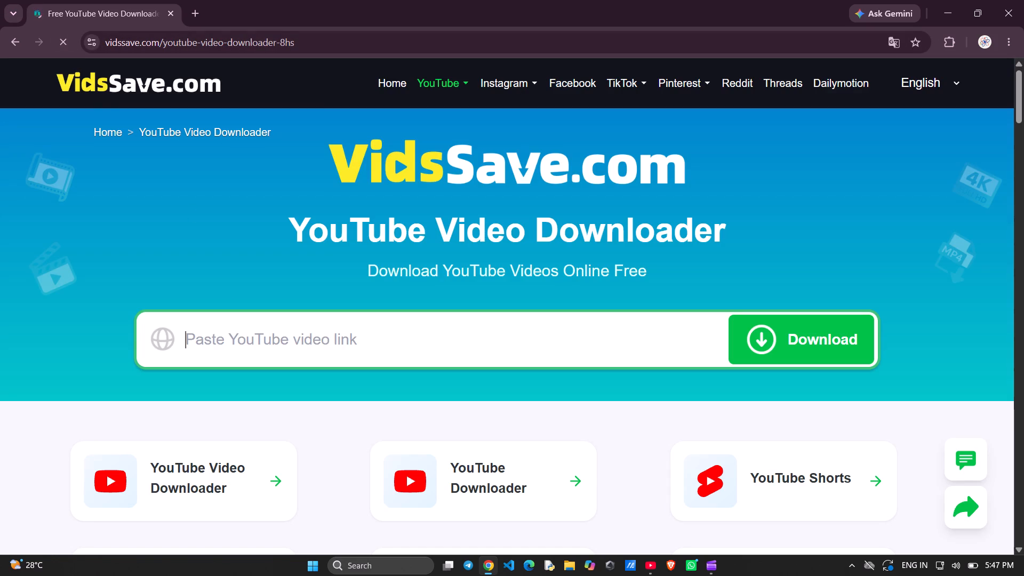
pyautogui.hotkey('ctrl', 'v')
pyautogui.press('Return')
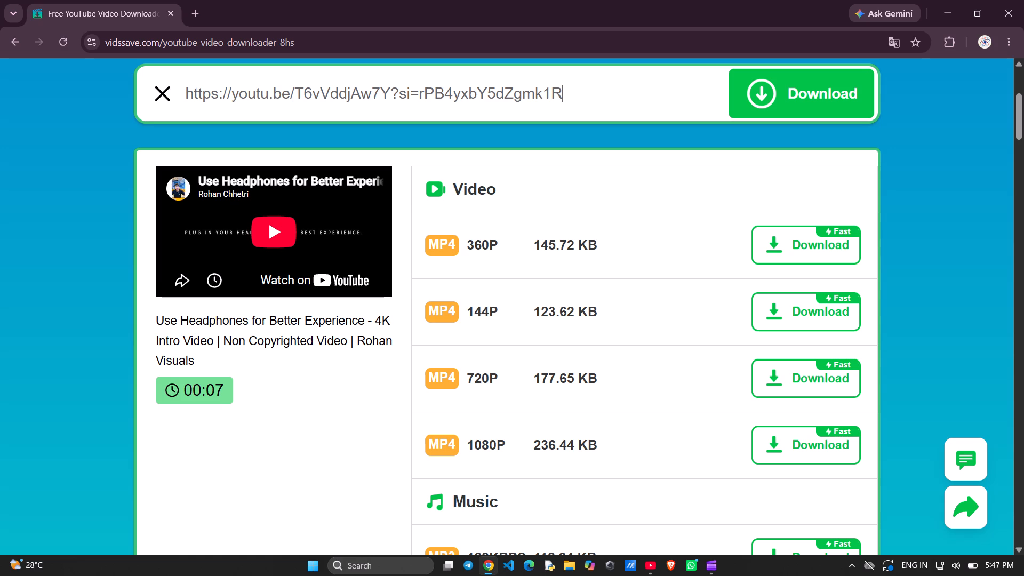
# Download the headphone intro as a 1080P MP4 and check it in the recent download history.
pyautogui.scroll(-2, 655, 529)
pyautogui.scroll(2, 605, 316)
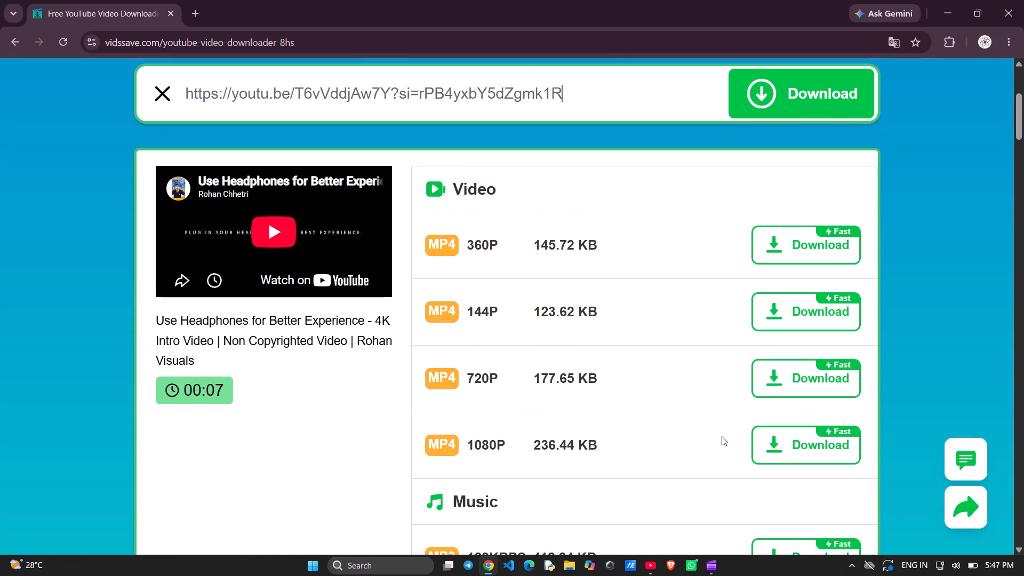
pyautogui.click(796, 443)
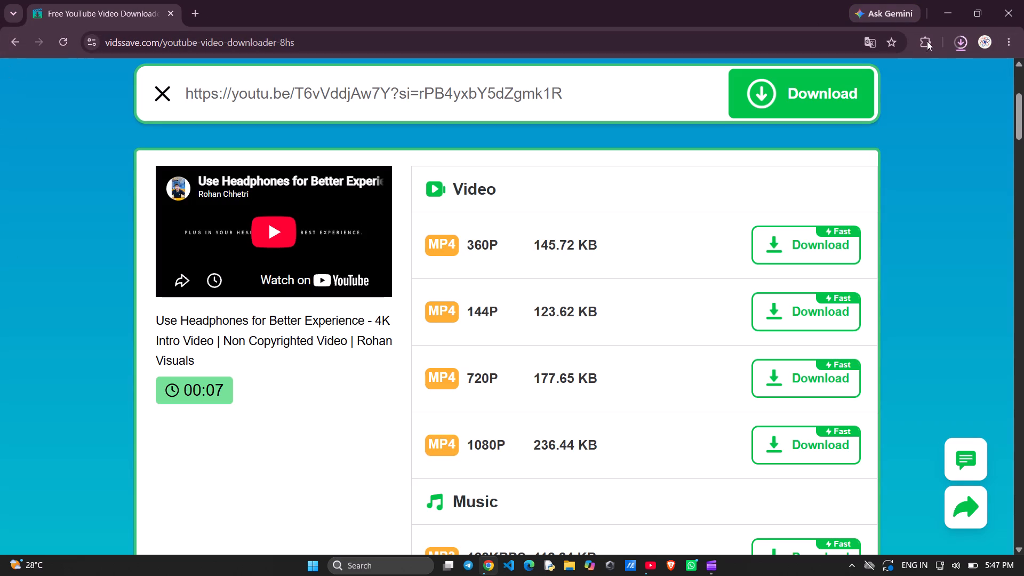
pyautogui.click(969, 40)
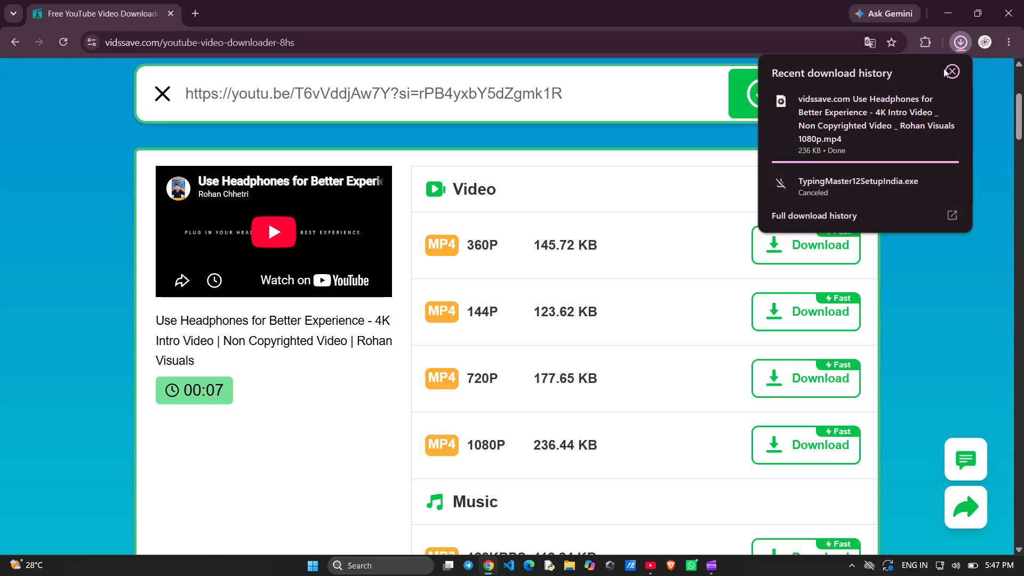
# Open ChatGPT in a new tab.
pyautogui.click(193, 14)
pyautogui.click(398, 366)
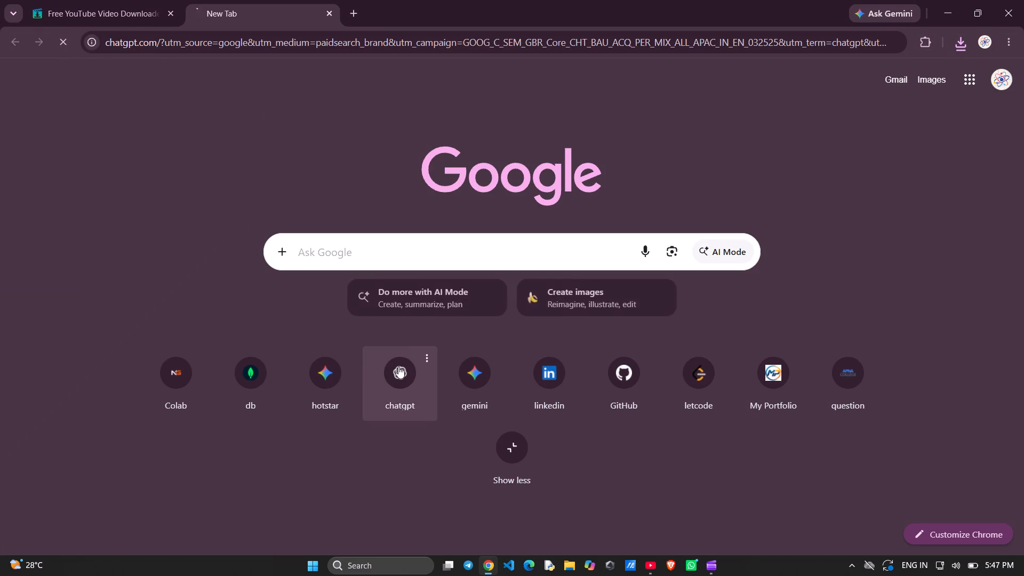
# Search Google for "yt studio" in a new tab and open the YouTube Studio result.
pyautogui.click(354, 20)
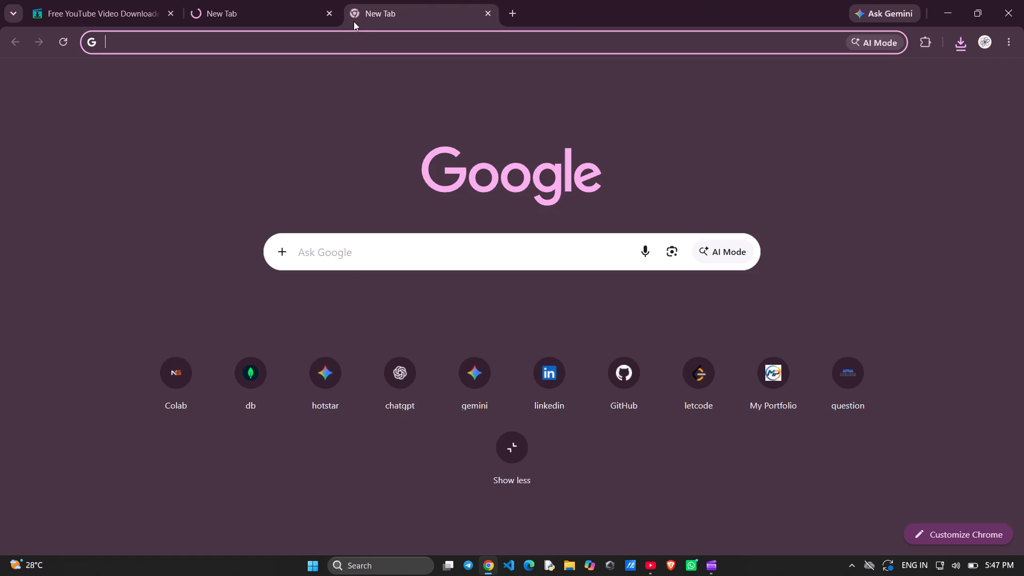
pyautogui.click(358, 242)
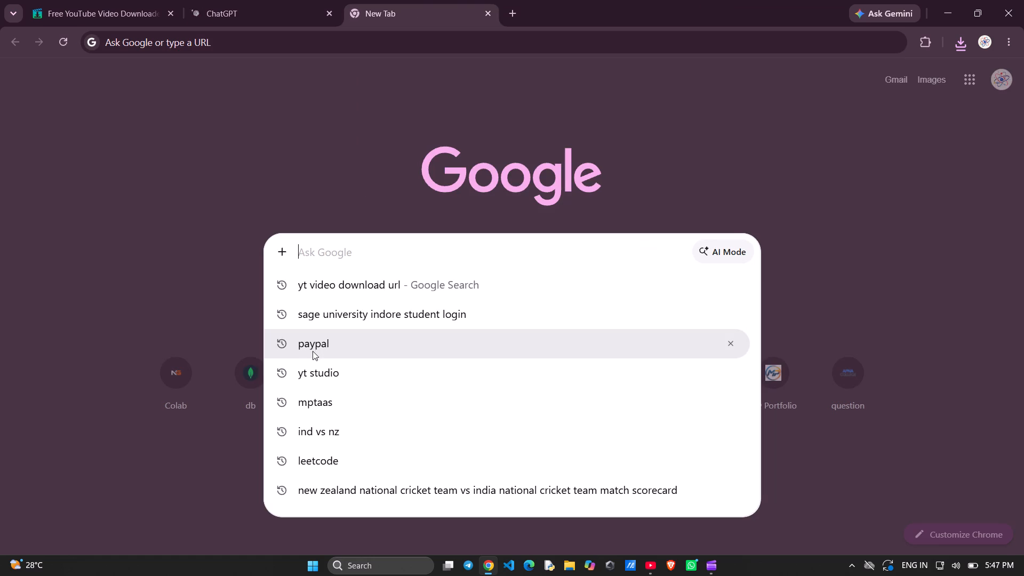
pyautogui.click(313, 359)
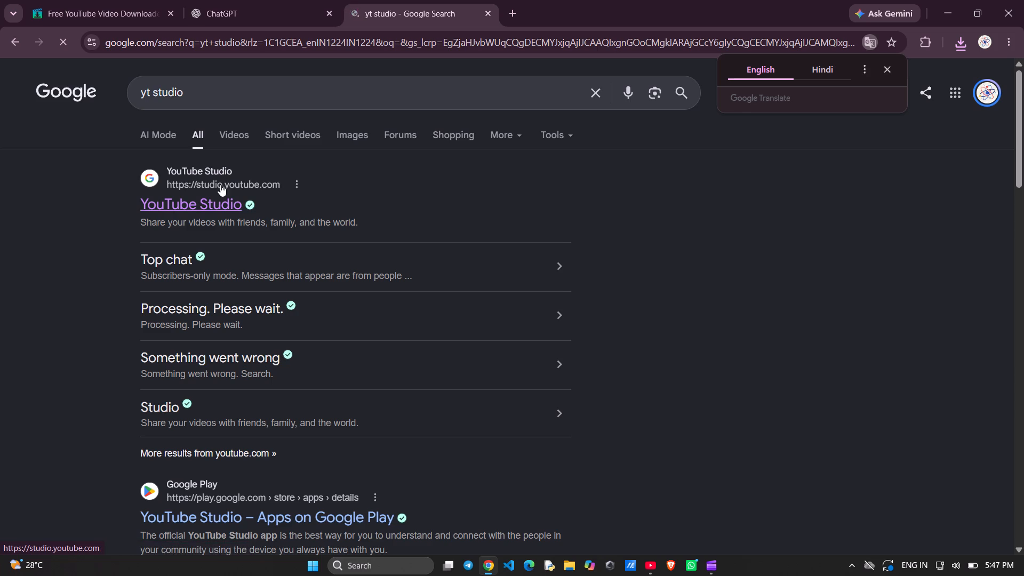
pyautogui.click(203, 196)
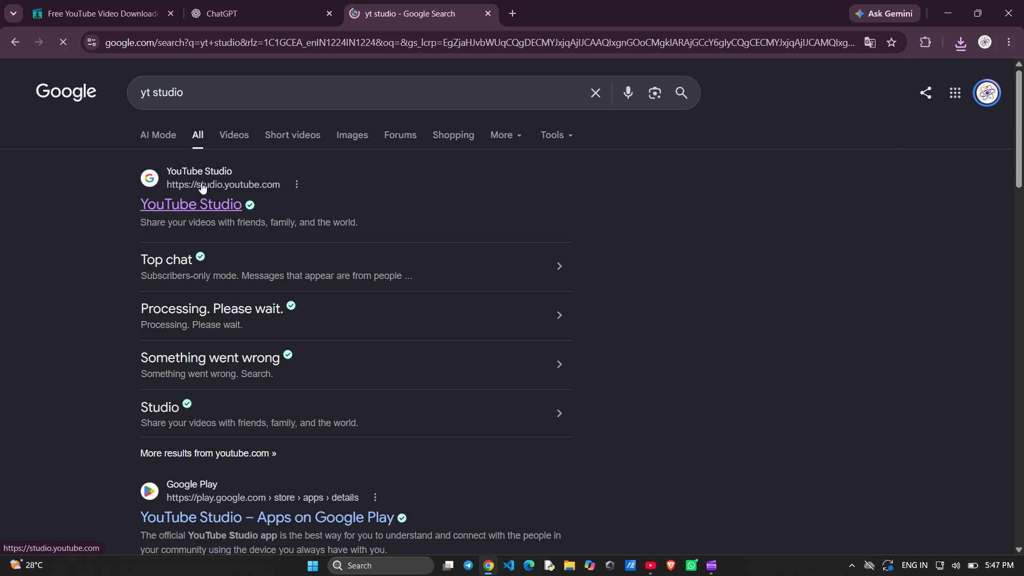
pyautogui.click(192, 197)
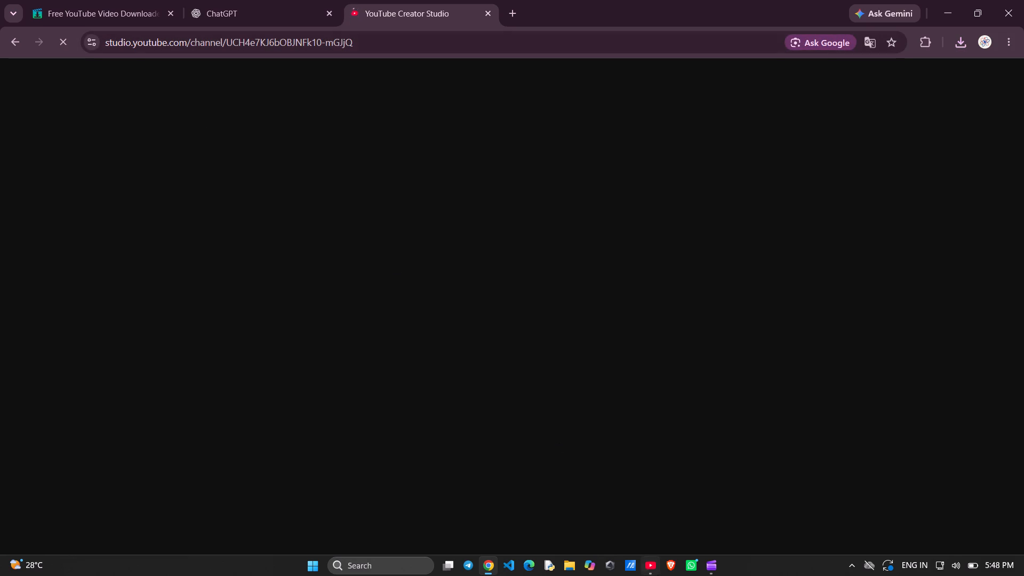
# Lower the display brightness to near its minimum and return to the YouTube Studio dashboard.
pyautogui.click(960, 564)
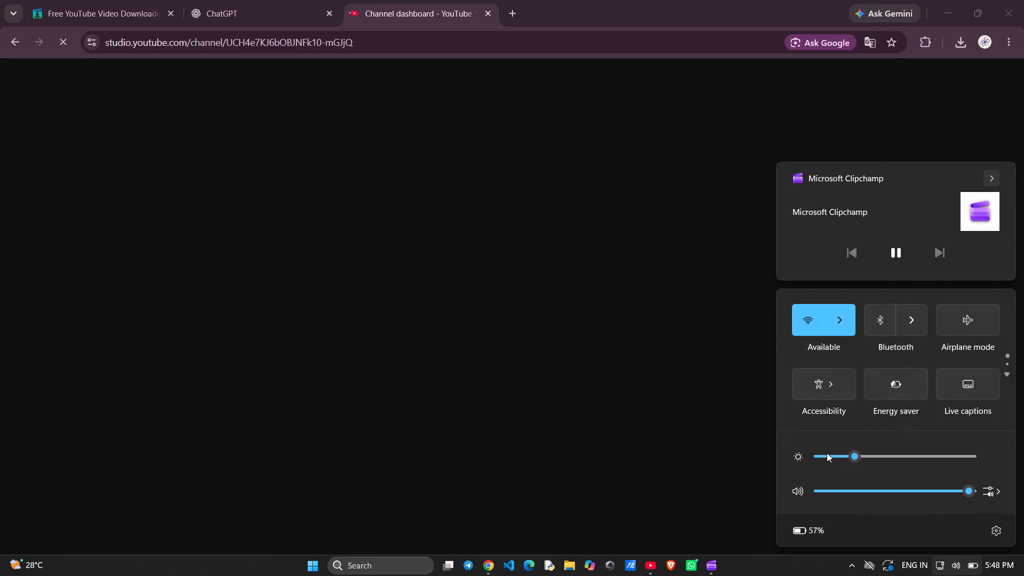
pyautogui.click(823, 453)
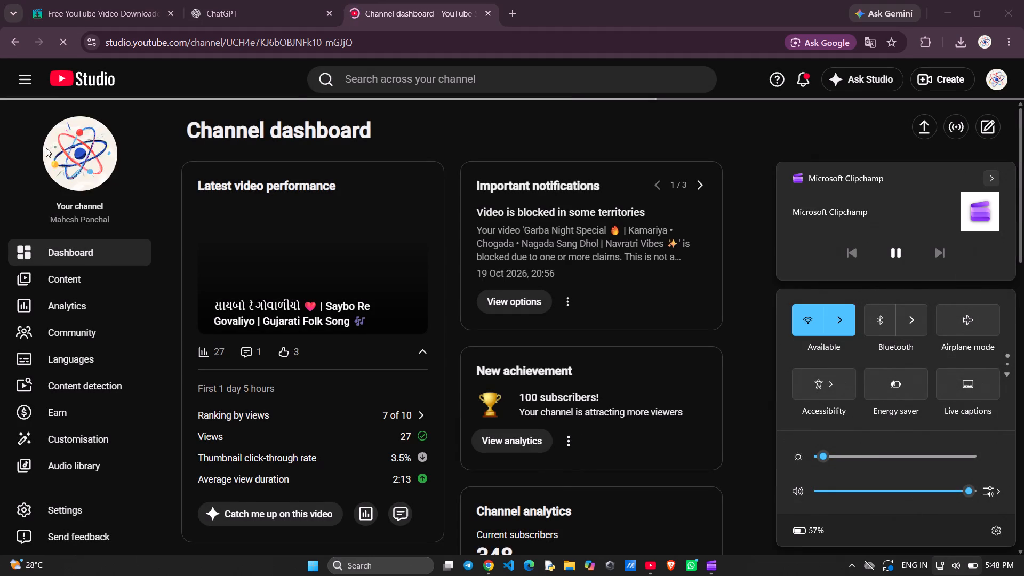
pyautogui.click(170, 191)
pyautogui.moveTo(170, 191); pyautogui.dragTo(164, 189)
pyautogui.click(123, 201)
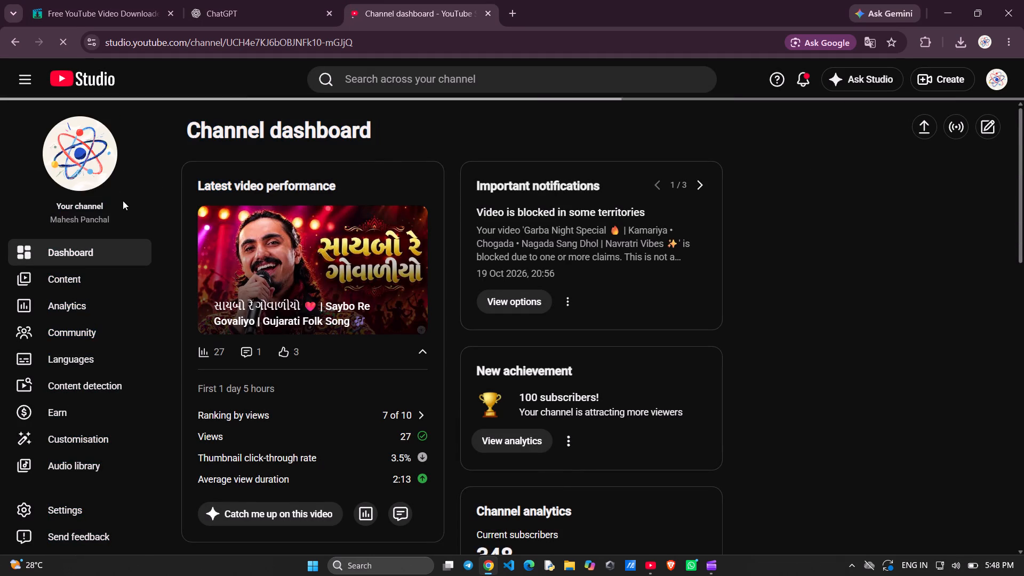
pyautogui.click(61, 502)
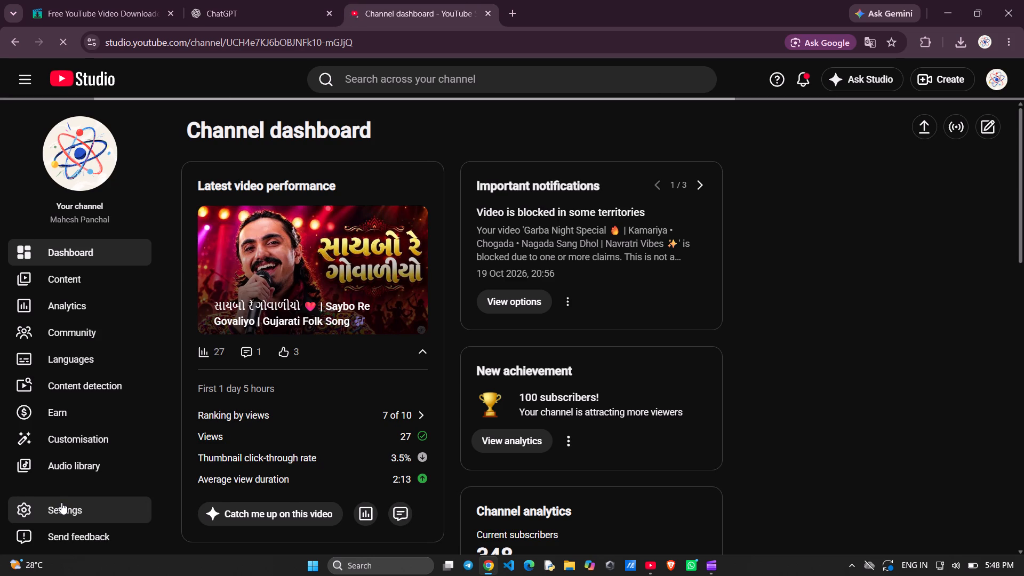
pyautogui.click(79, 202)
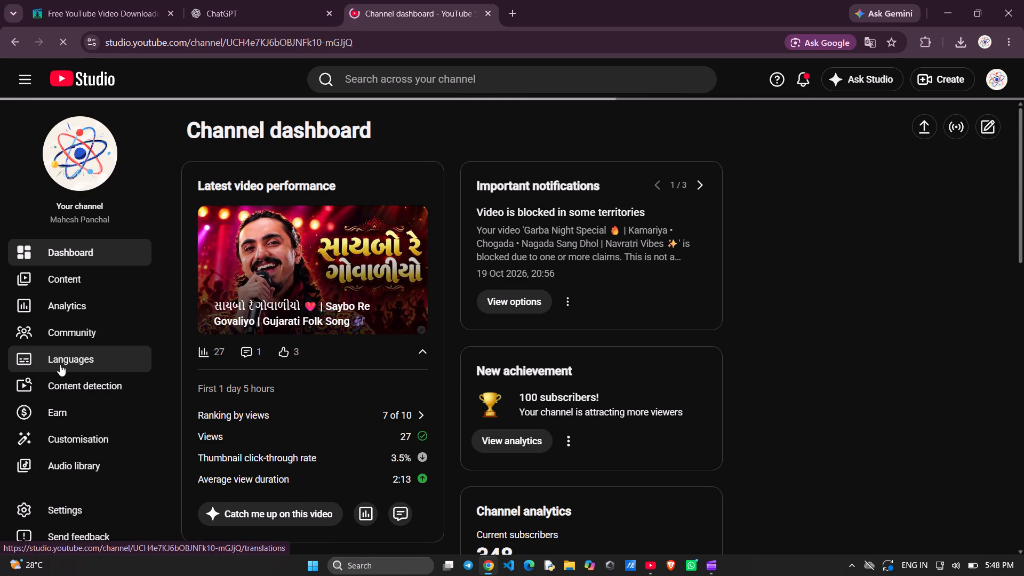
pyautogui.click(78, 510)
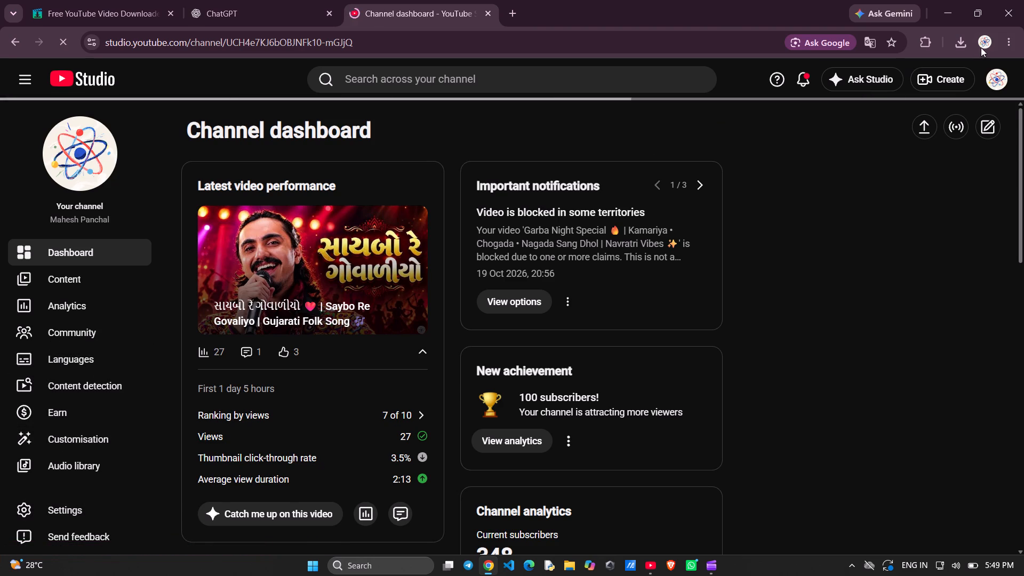
# Open the channel's account menu, dismiss the Settings dialog, and snip the profile picture, channel name and handle as a screenshot.
pyautogui.click(997, 78)
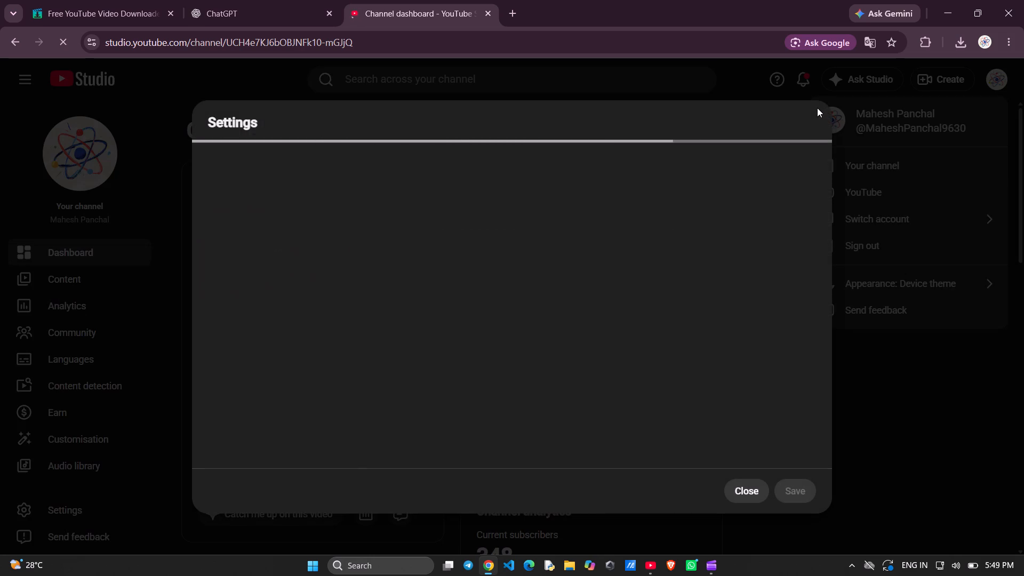
pyautogui.click(899, 391)
pyautogui.click(739, 491)
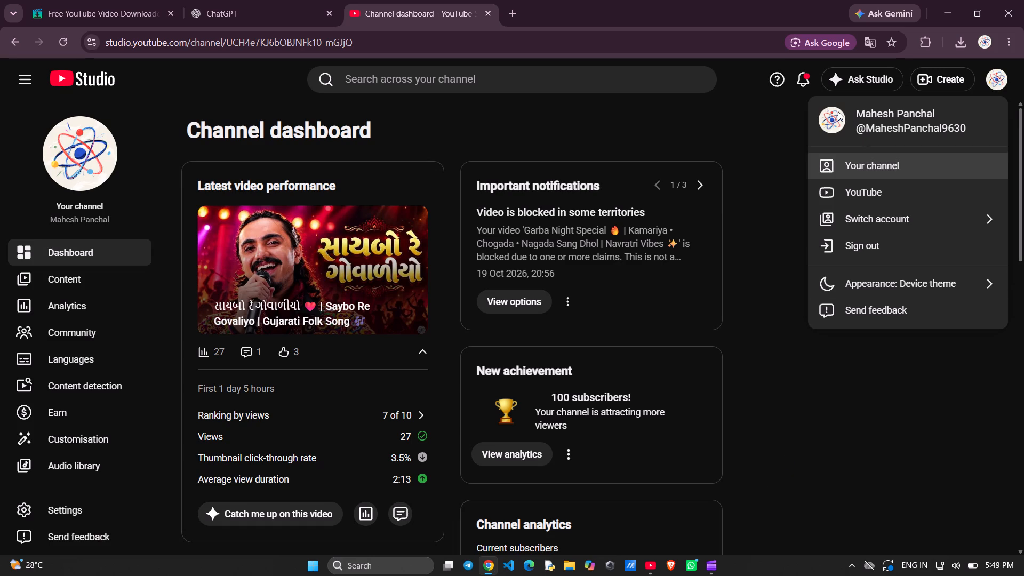
pyautogui.press('shift+super+s')
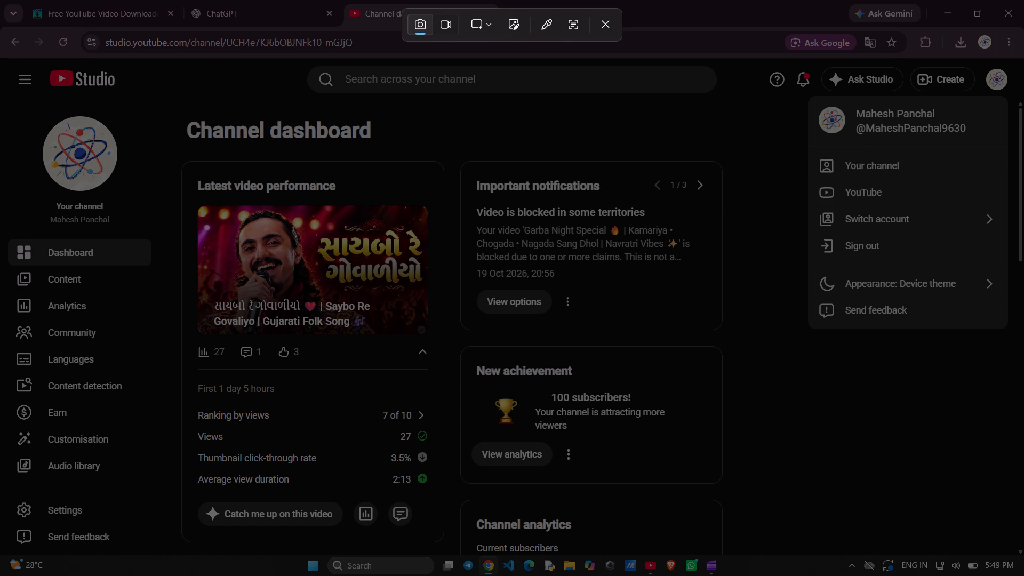
pyautogui.moveTo(815, 101); pyautogui.dragTo(967, 135)
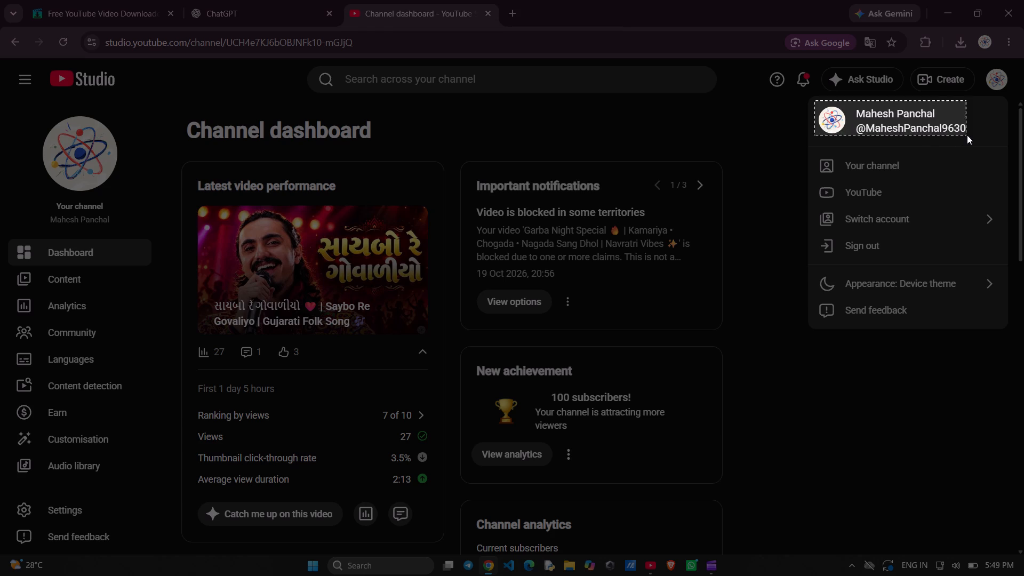
pyautogui.moveTo(967, 135); pyautogui.dragTo(984, 140)
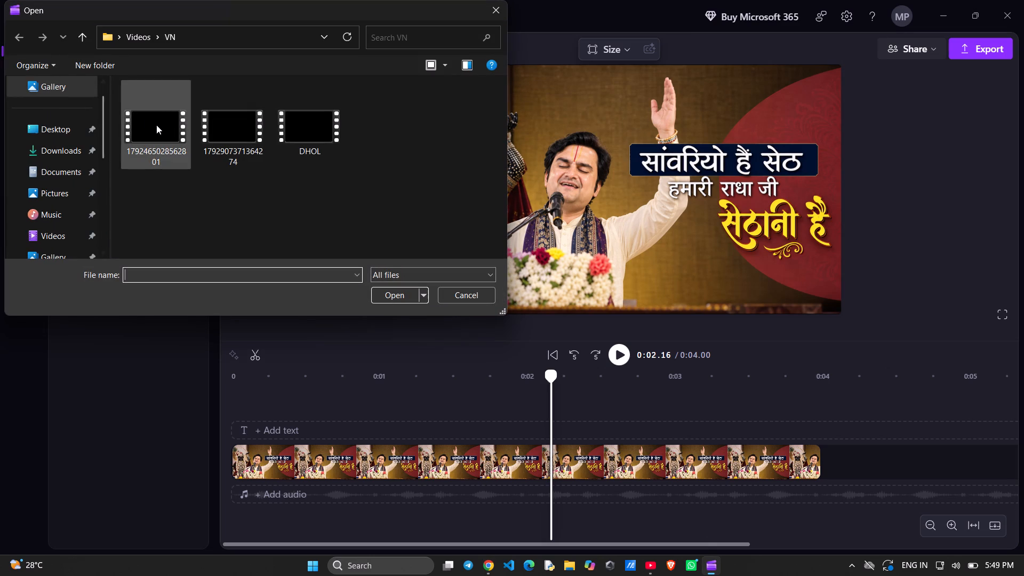
pyautogui.click(60, 145)
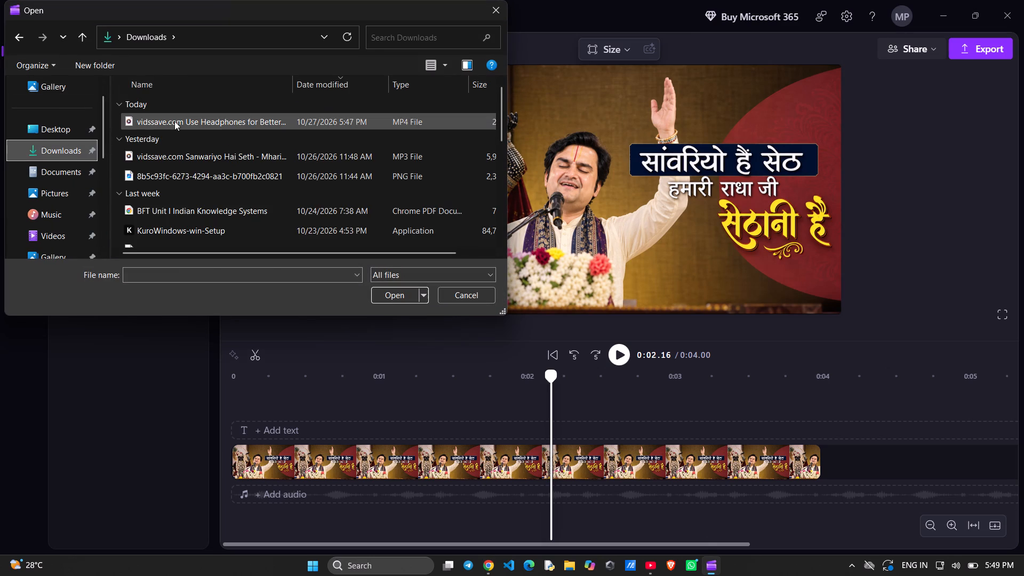
pyautogui.click(174, 121)
pyautogui.press('Return')
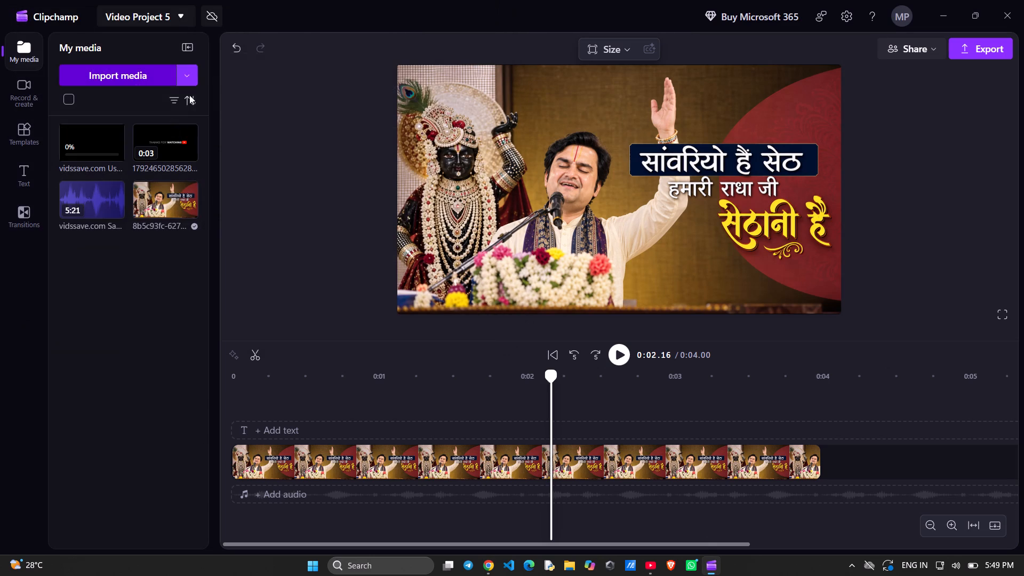
# Add the "Thanks for watching" clip to the timeline directly after the song image.
pyautogui.moveTo(156, 145); pyautogui.dragTo(347, 280)
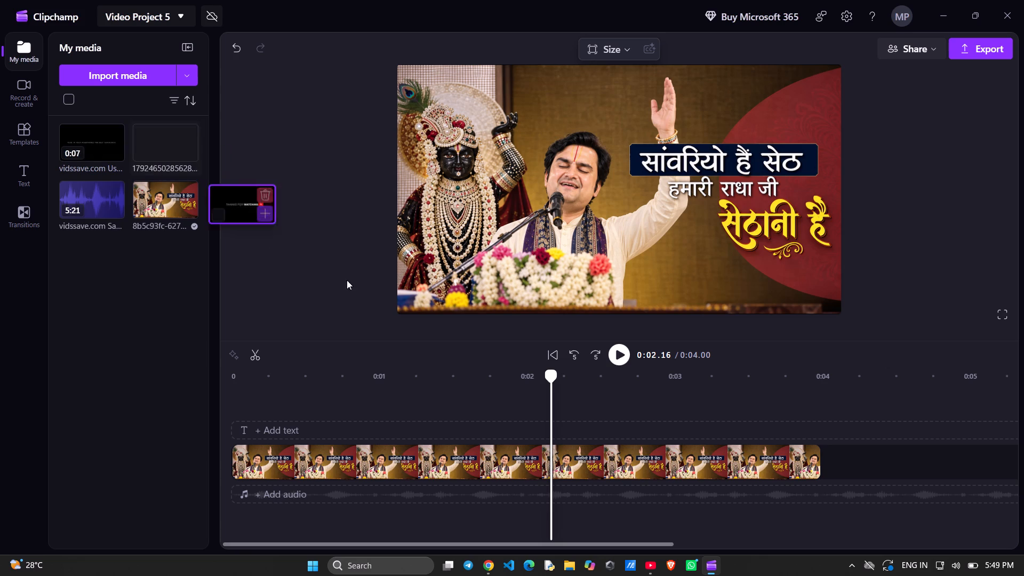
pyautogui.moveTo(347, 280); pyautogui.dragTo(836, 475)
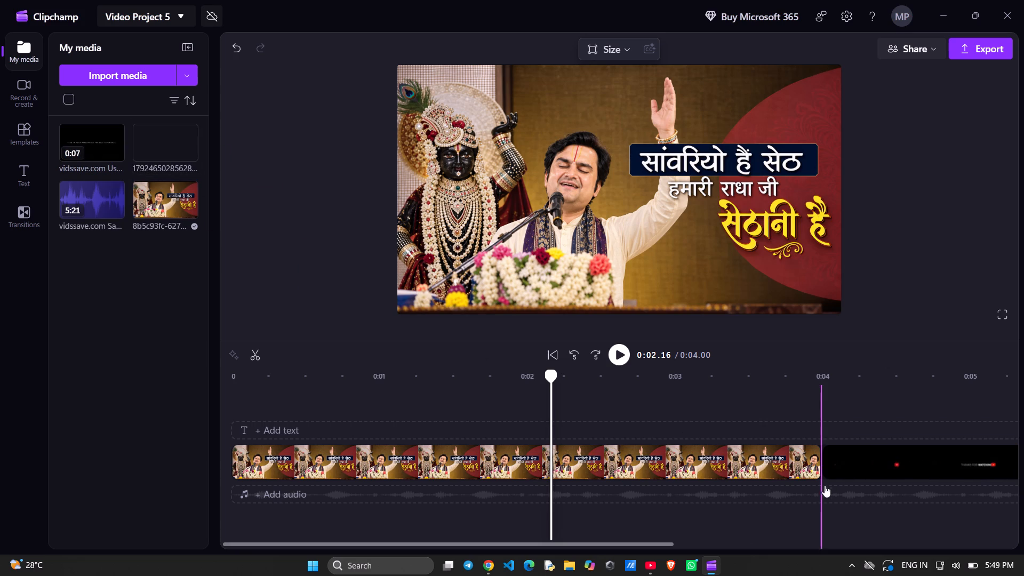
# Place the headphone intro clip at the very start of the timeline, ahead of the song image.
pyautogui.moveTo(94, 131); pyautogui.dragTo(97, 269)
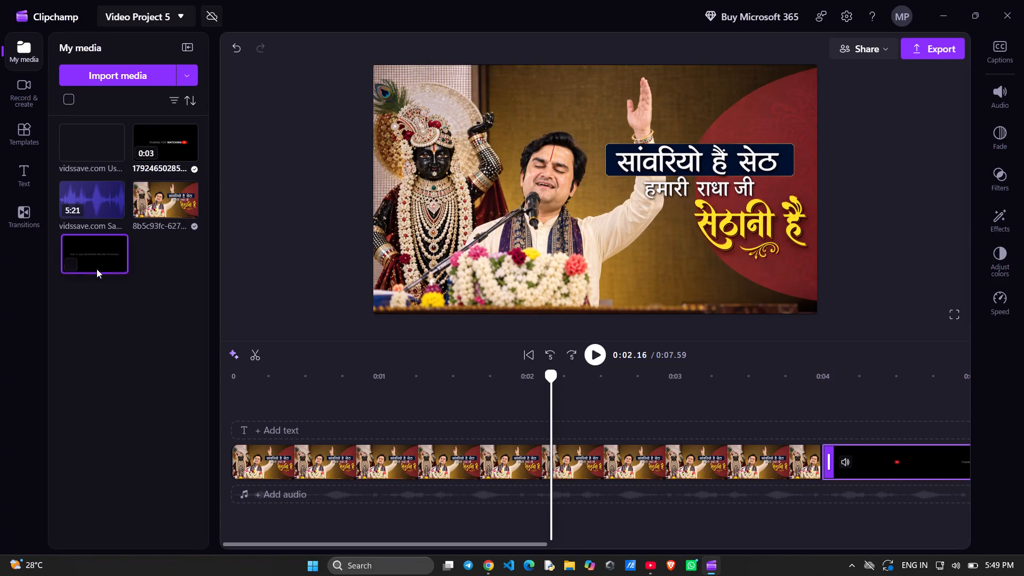
pyautogui.moveTo(97, 269); pyautogui.dragTo(226, 454)
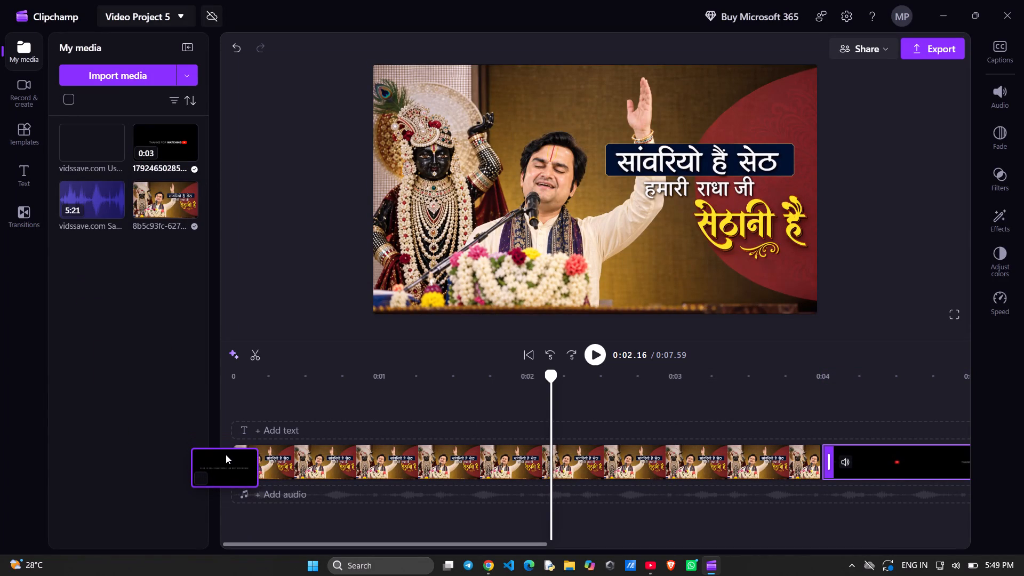
pyautogui.moveTo(226, 454); pyautogui.dragTo(247, 453)
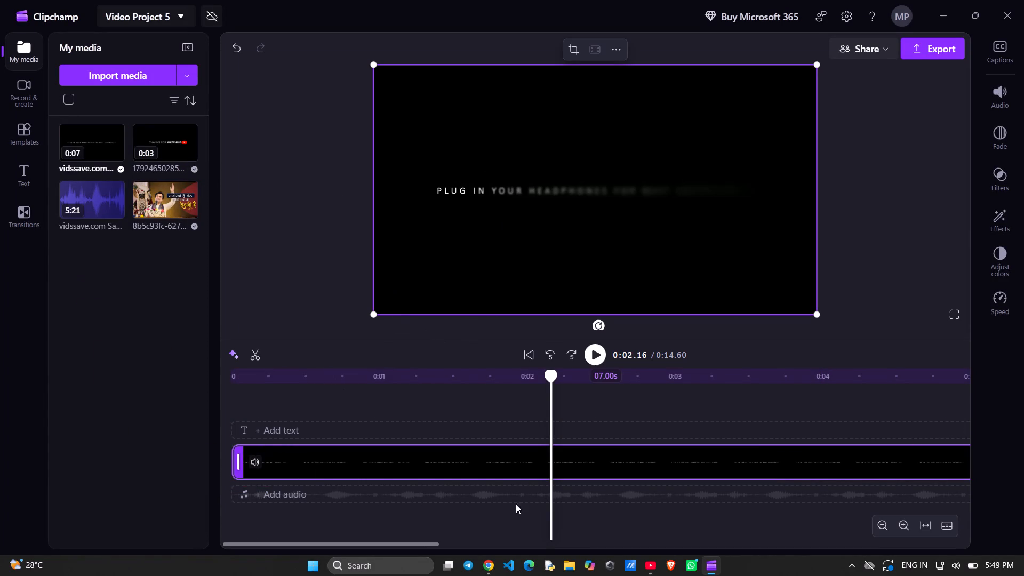
pyautogui.moveTo(420, 460); pyautogui.dragTo(315, 449)
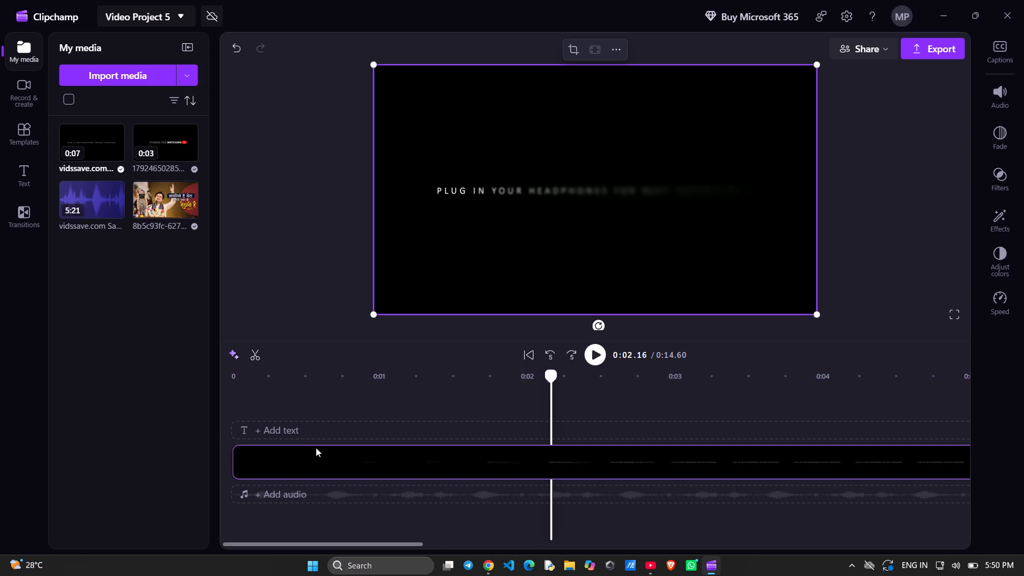
pyautogui.moveTo(319, 445); pyautogui.dragTo(395, 460)
pyautogui.moveTo(389, 453); pyautogui.dragTo(334, 452)
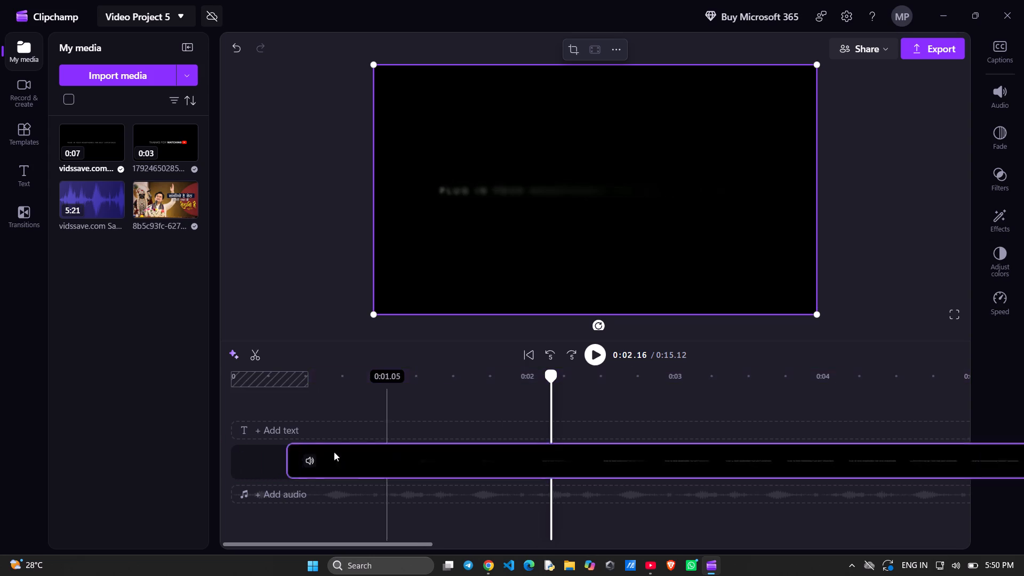
# Close the gap before the headphone intro clip so that it starts at 0:00 on the timeline.
pyautogui.moveTo(334, 452); pyautogui.dragTo(327, 452)
pyautogui.moveTo(311, 451); pyautogui.dragTo(255, 442)
pyautogui.moveTo(338, 459); pyautogui.dragTo(339, 465)
pyautogui.moveTo(363, 464); pyautogui.dragTo(339, 463)
# Play the timeline to preview the headphone intro, song image and "Thanks for watching" clip in sequence.
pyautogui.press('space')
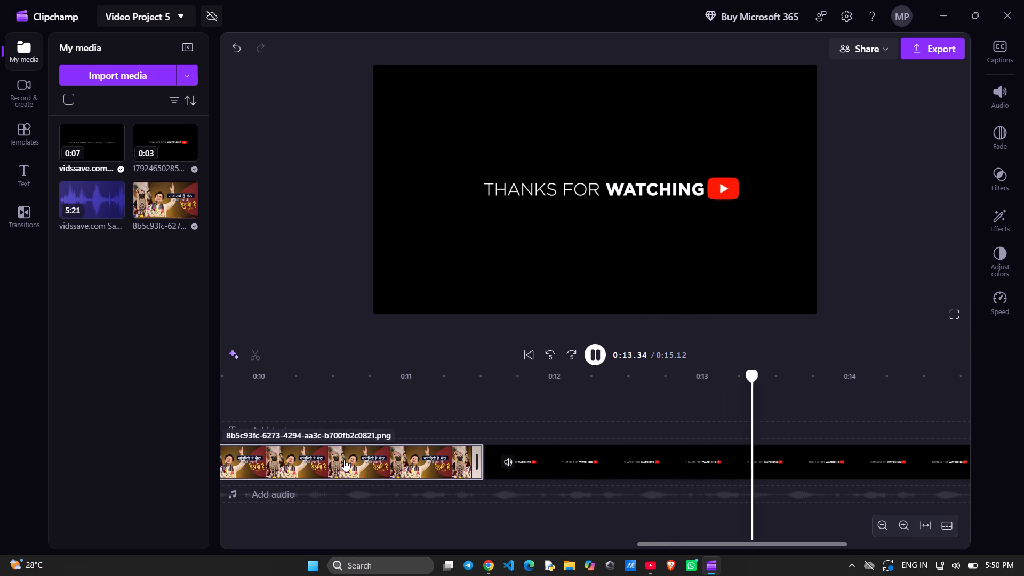
# Turn on Bluetooth in the Windows quick settings and return to the video project.
pyautogui.click(953, 565)
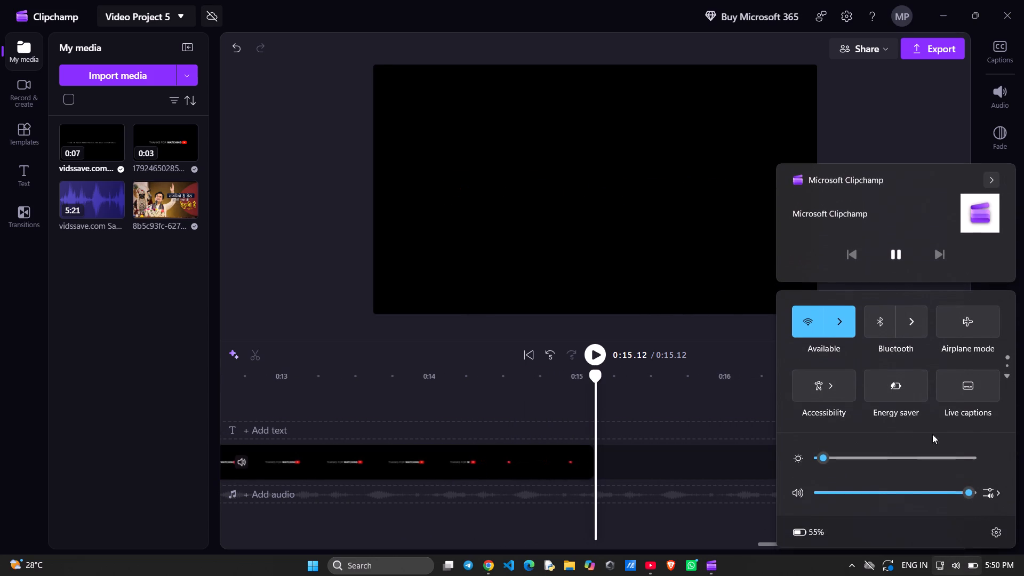
pyautogui.click(890, 319)
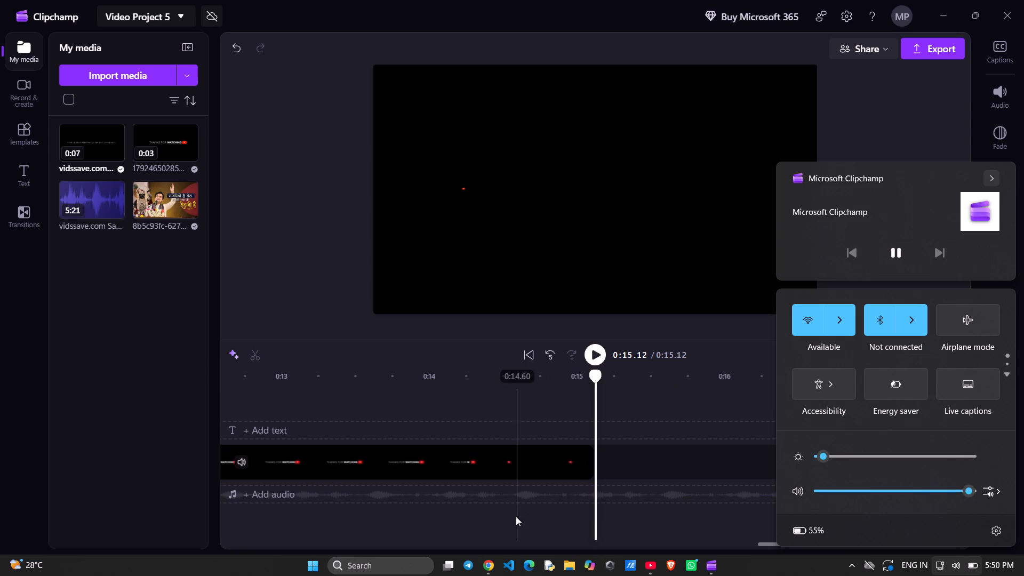
pyautogui.moveTo(553, 538); pyautogui.dragTo(319, 530)
# Scrub the playhead back from the end of the timeline through the "Thanks for watching" clip to review it.
pyautogui.moveTo(327, 518); pyautogui.dragTo(439, 525)
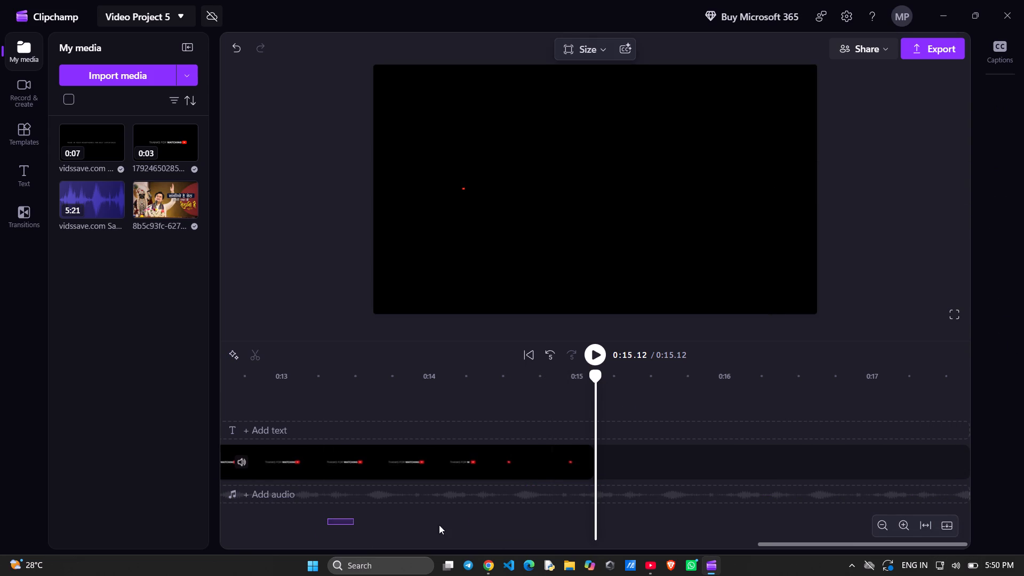
pyautogui.moveTo(439, 525); pyautogui.dragTo(543, 515)
pyautogui.moveTo(495, 462); pyautogui.dragTo(442, 452)
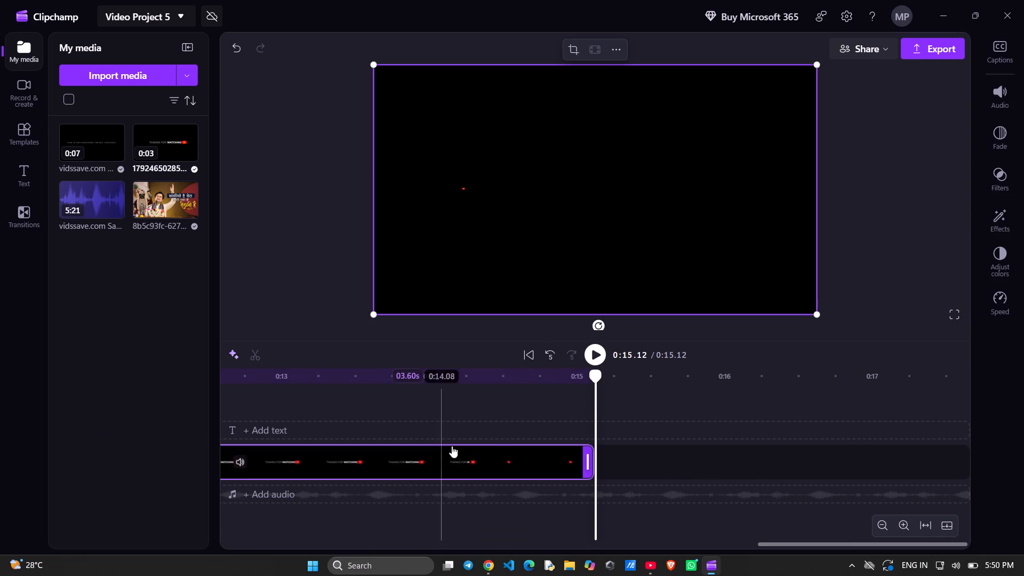
pyautogui.moveTo(597, 394); pyautogui.dragTo(0, 357)
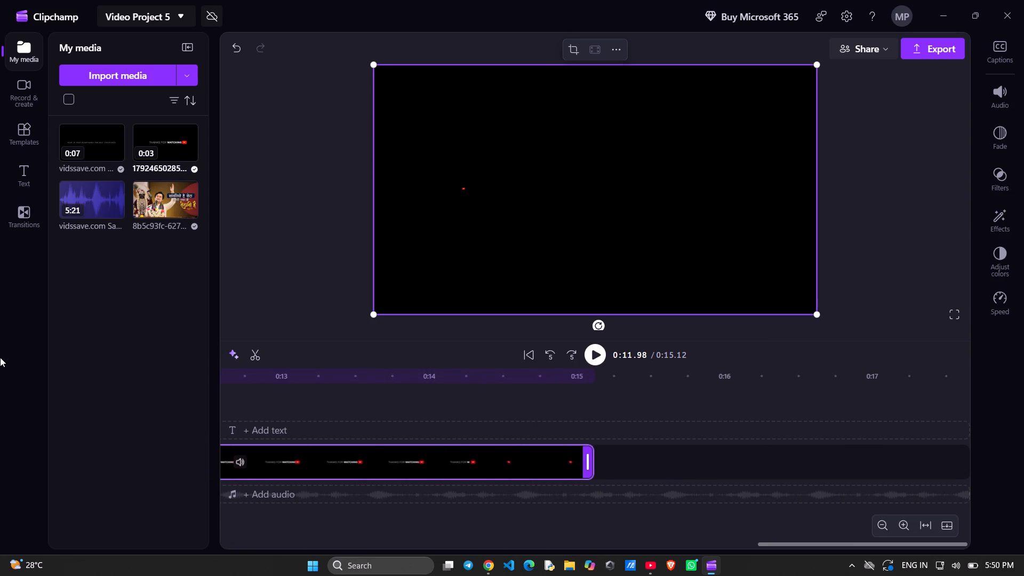
pyautogui.moveTo(0, 357); pyautogui.dragTo(1, 322)
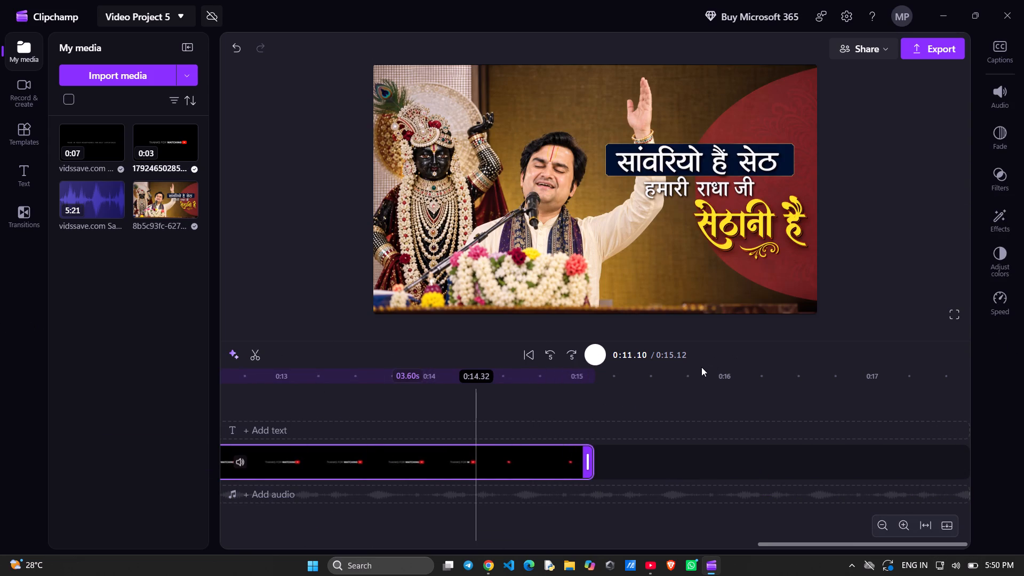
pyautogui.click(951, 375)
pyautogui.moveTo(371, 382); pyautogui.dragTo(413, 389)
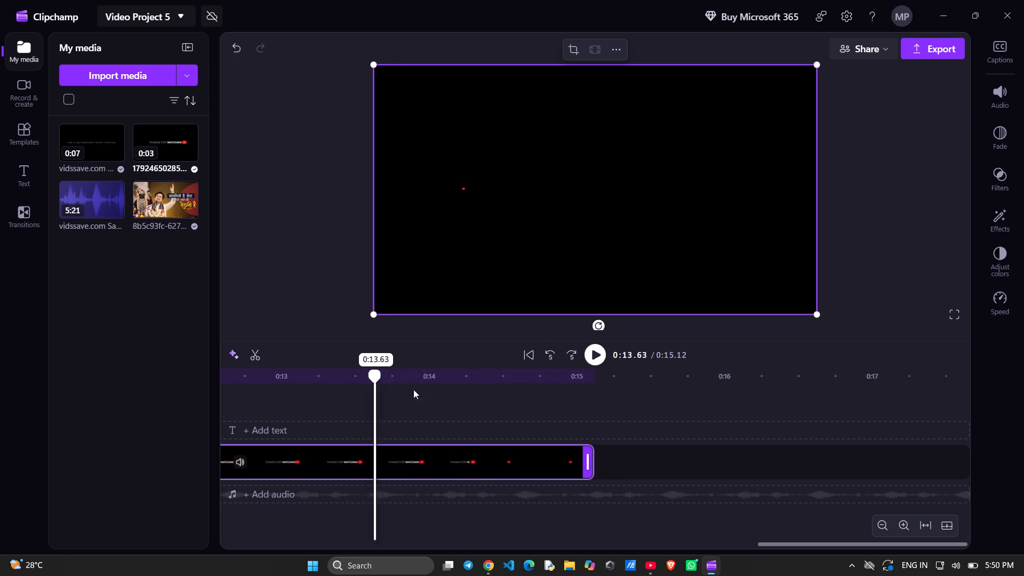
pyautogui.moveTo(413, 389); pyautogui.dragTo(217, 386)
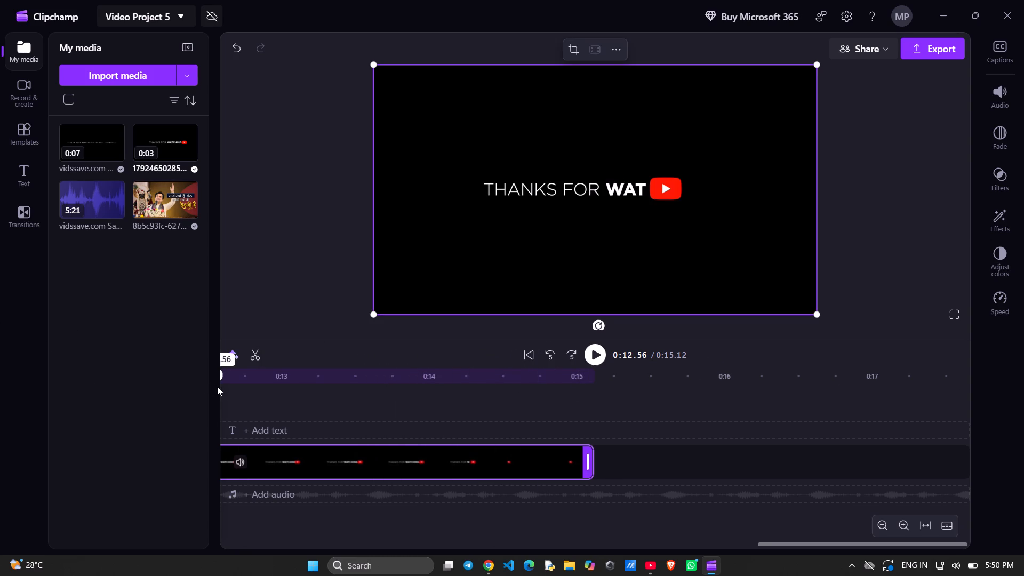
# Move the playhead from the "Thanks for watching" clip back to the start of the timeline at 0:00.00.
pyautogui.moveTo(217, 386); pyautogui.dragTo(136, 378)
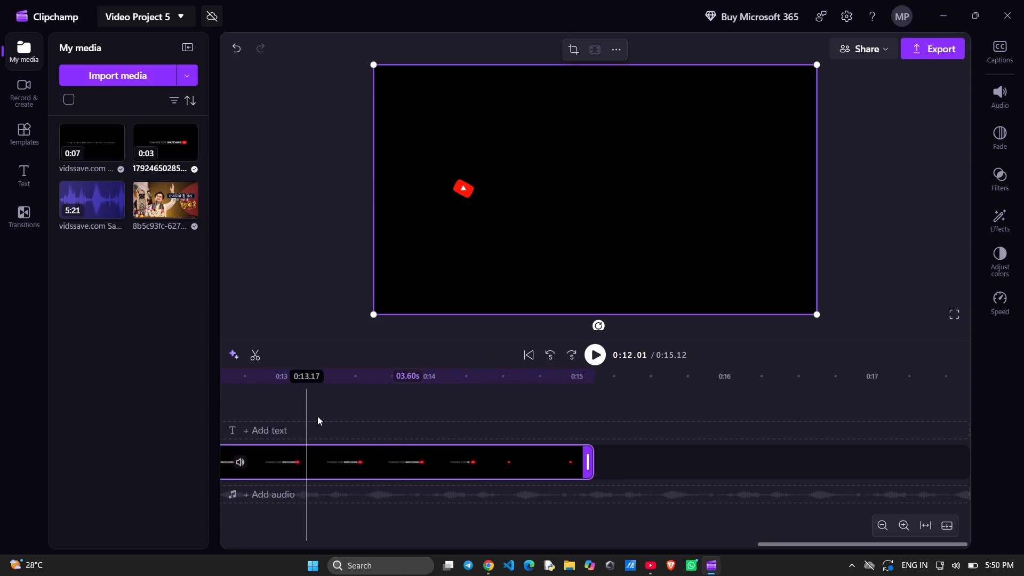
pyautogui.press('Left')
pyautogui.press('Left')
pyautogui.press('Left')
pyautogui.press('Left')
pyautogui.press('Left')
pyautogui.press('Left')
pyautogui.press('Left')
pyautogui.press('Left')
pyautogui.press('Left')
pyautogui.press('Left')
pyautogui.press('Left')
pyautogui.press('Left')
pyautogui.press('Left')
pyautogui.press('Left')
pyautogui.press('Left')
pyautogui.press('Left')
pyautogui.press('Left')
pyautogui.press('Left')
pyautogui.press('Left')
pyautogui.press('Left')
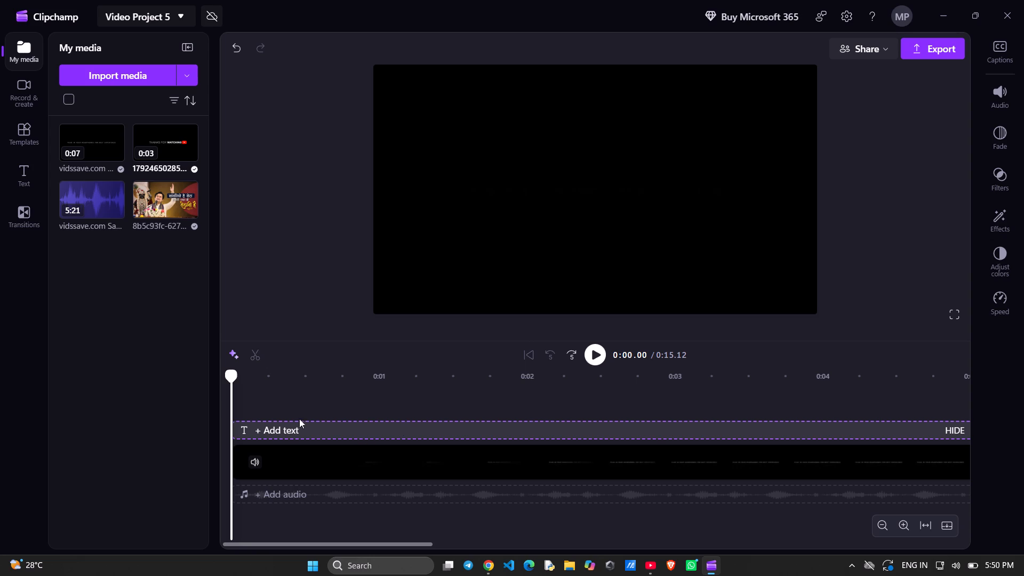
pyautogui.click(124, 73)
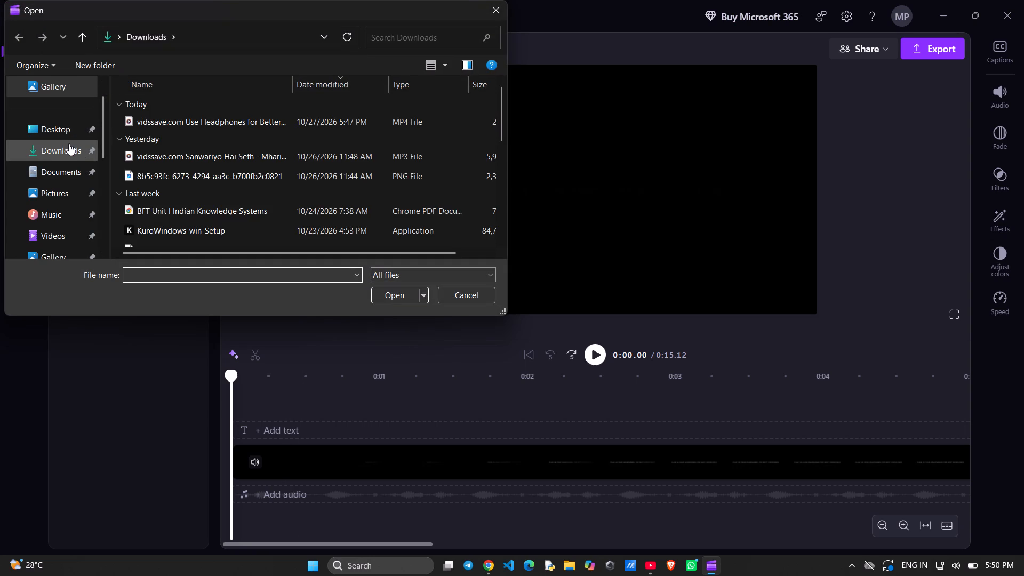
pyautogui.click(45, 189)
pyautogui.doubleClick(207, 113)
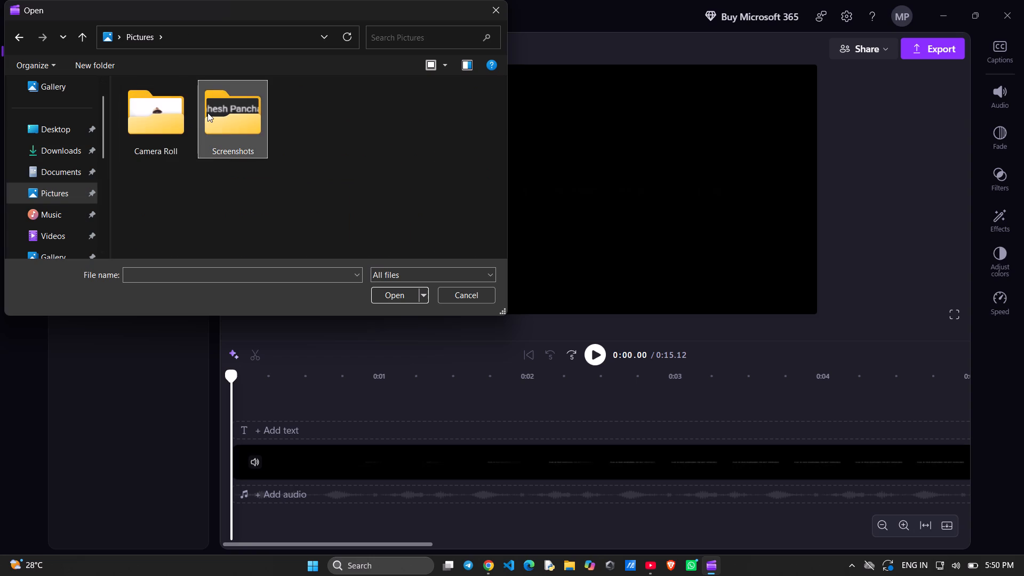
pyautogui.scroll(-12, 298, 134)
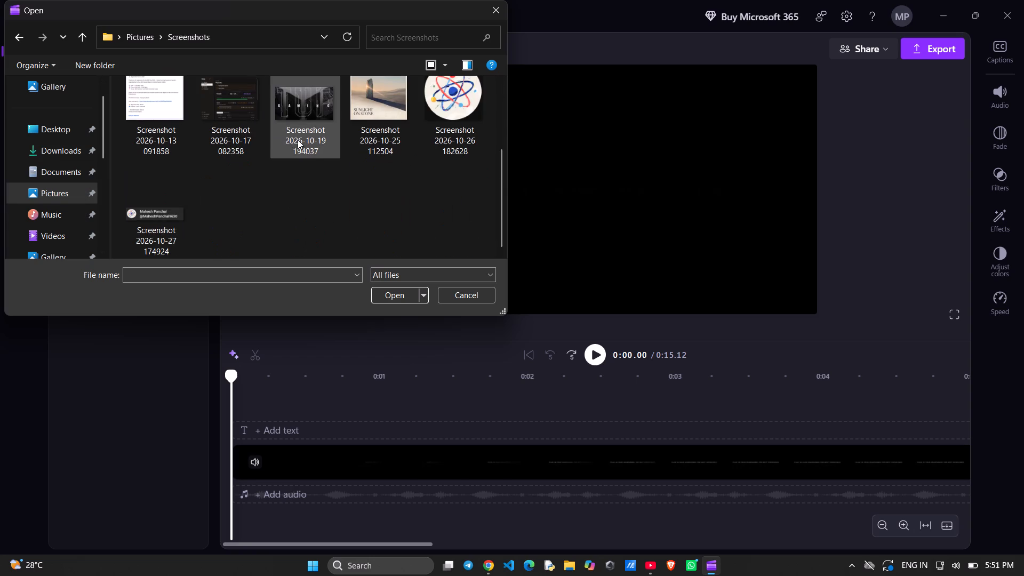
pyautogui.click(152, 215)
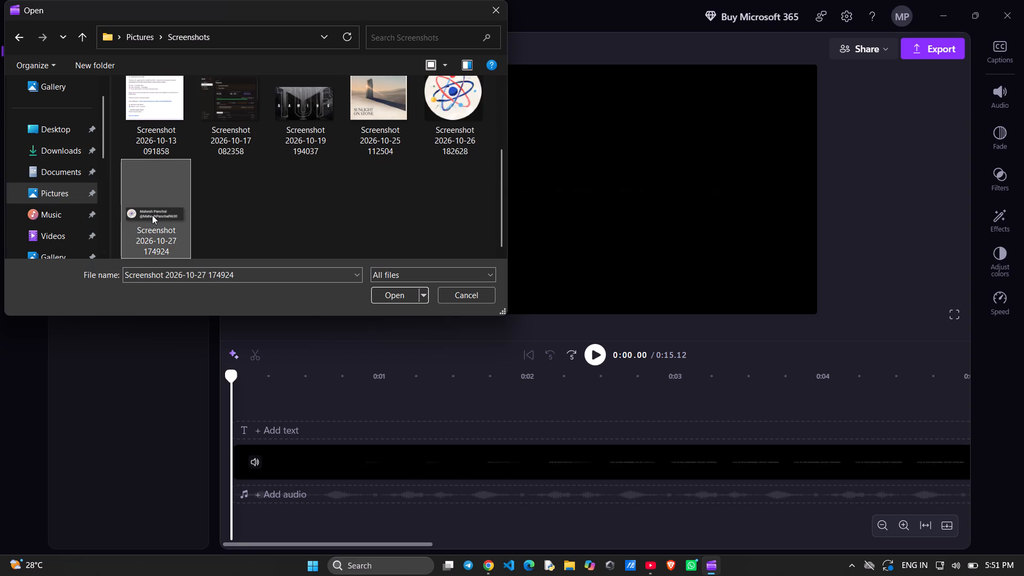
pyautogui.press('Return')
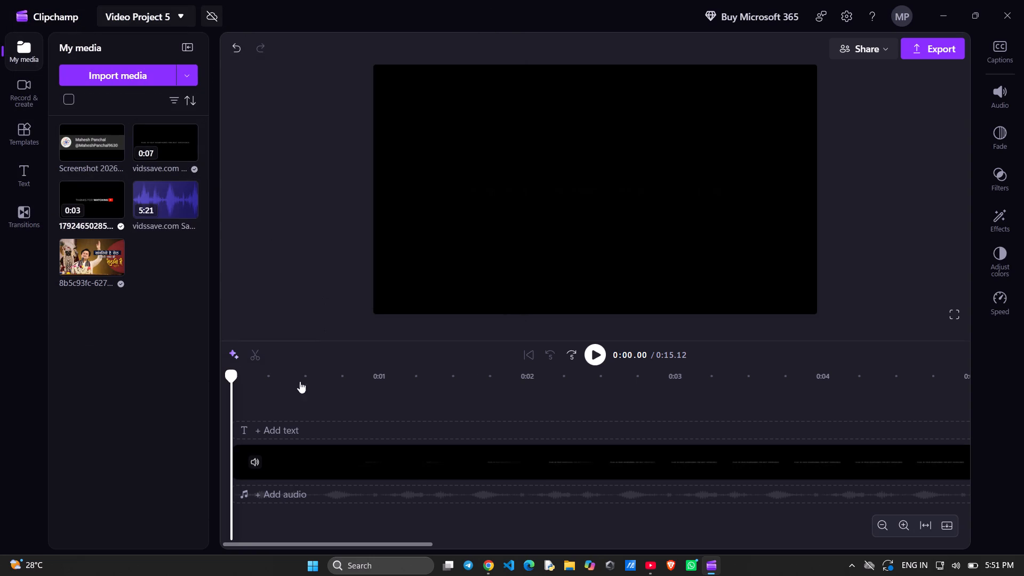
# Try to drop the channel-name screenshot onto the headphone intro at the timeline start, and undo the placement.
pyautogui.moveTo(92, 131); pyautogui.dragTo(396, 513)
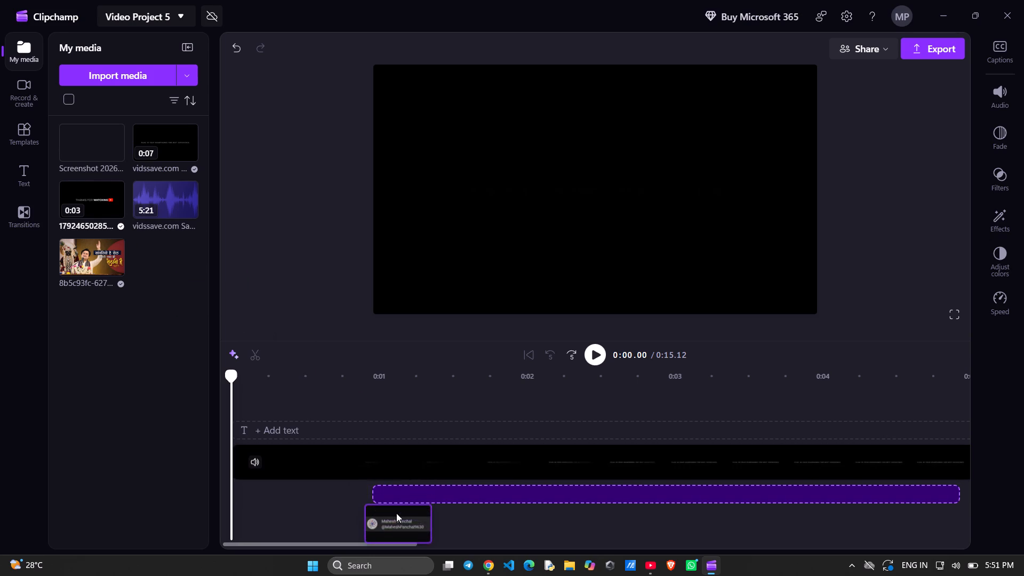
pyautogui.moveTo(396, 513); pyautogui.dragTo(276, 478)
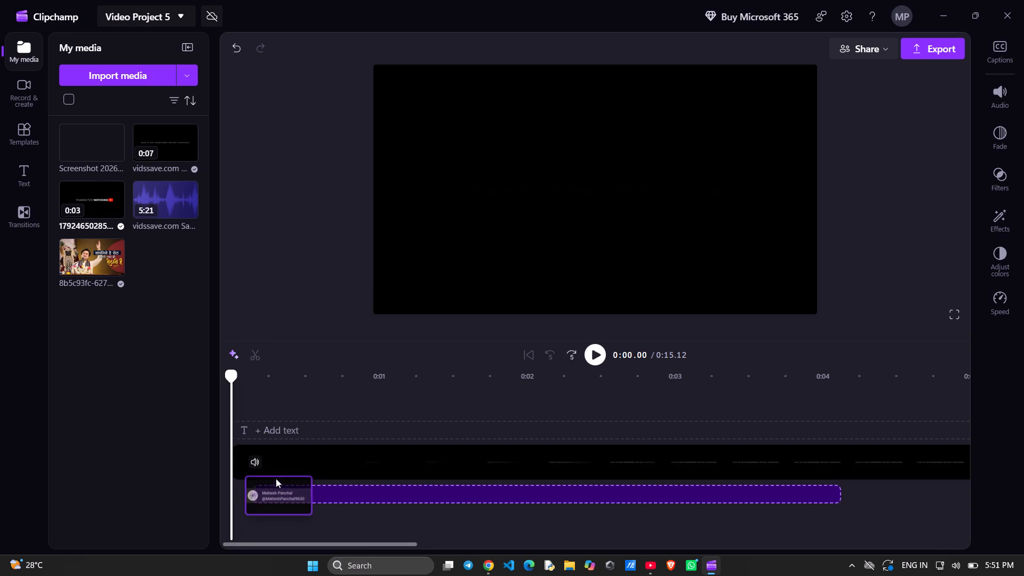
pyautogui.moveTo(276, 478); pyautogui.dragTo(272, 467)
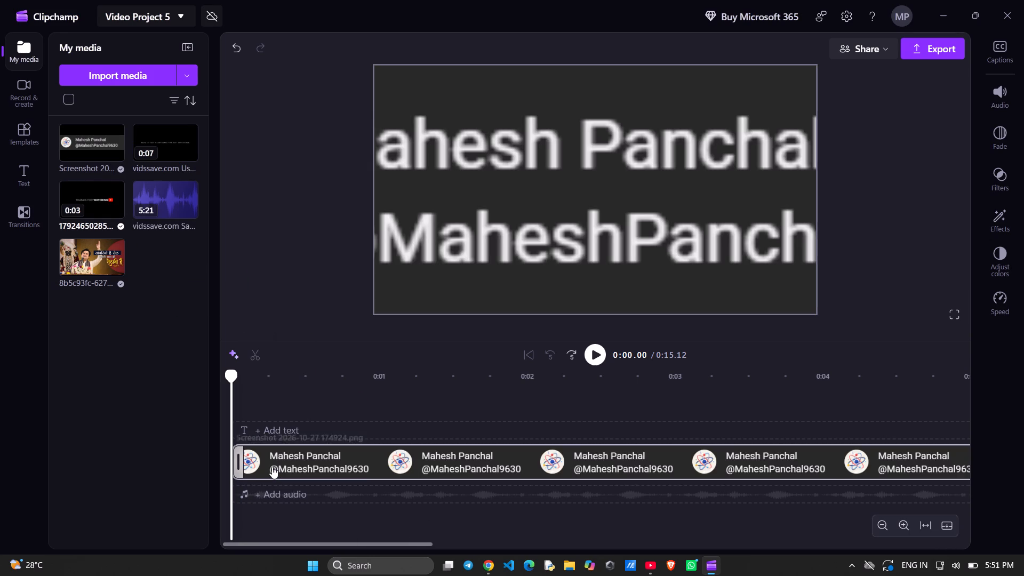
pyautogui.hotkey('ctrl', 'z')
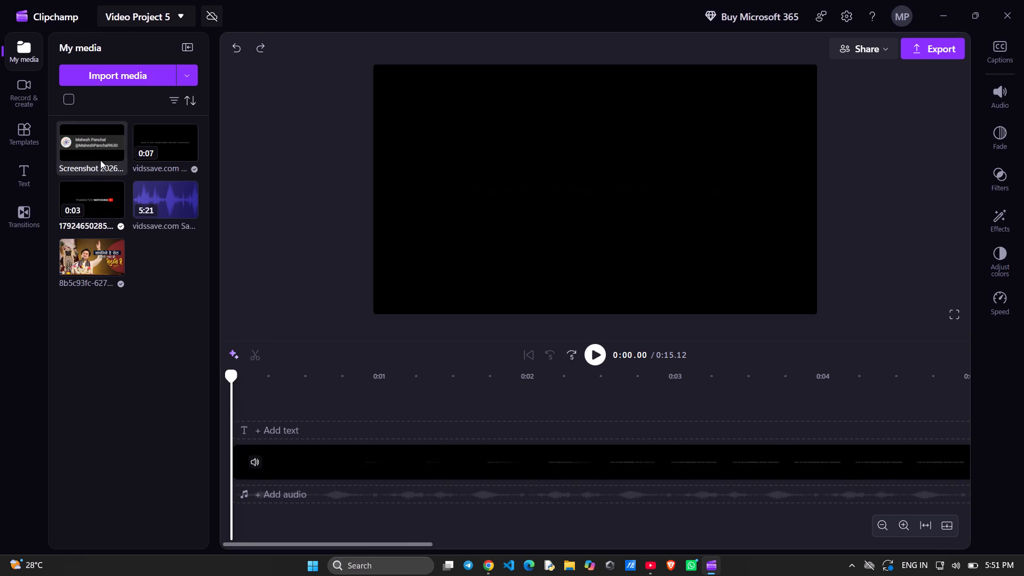
# Place the channel-name screenshot on a separate track beneath the headphone intro, starting at 0:00.00.
pyautogui.click(88, 140)
pyautogui.moveTo(119, 197); pyautogui.dragTo(282, 488)
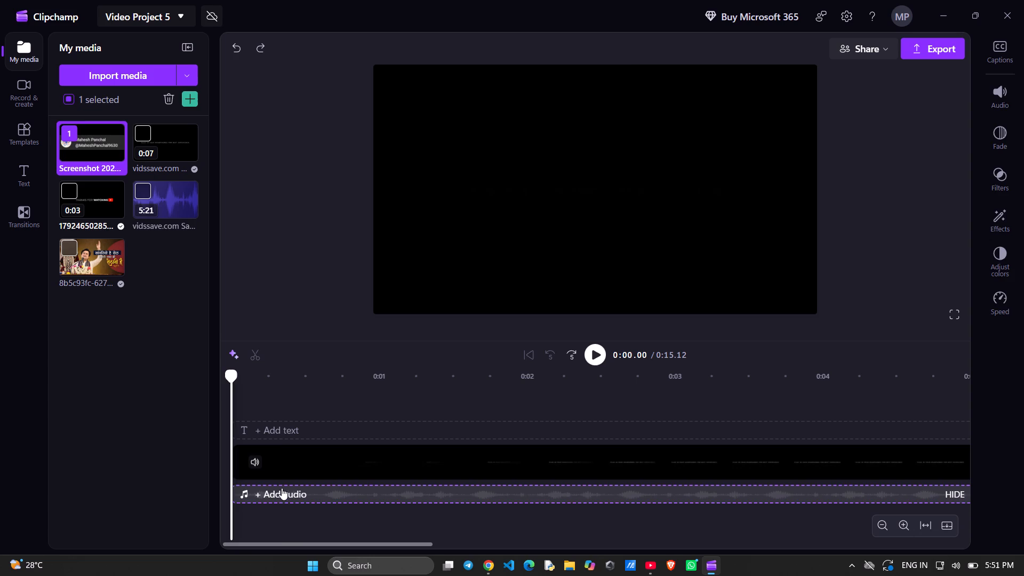
pyautogui.moveTo(282, 488); pyautogui.dragTo(282, 487)
pyautogui.scroll(-1, 279, 469)
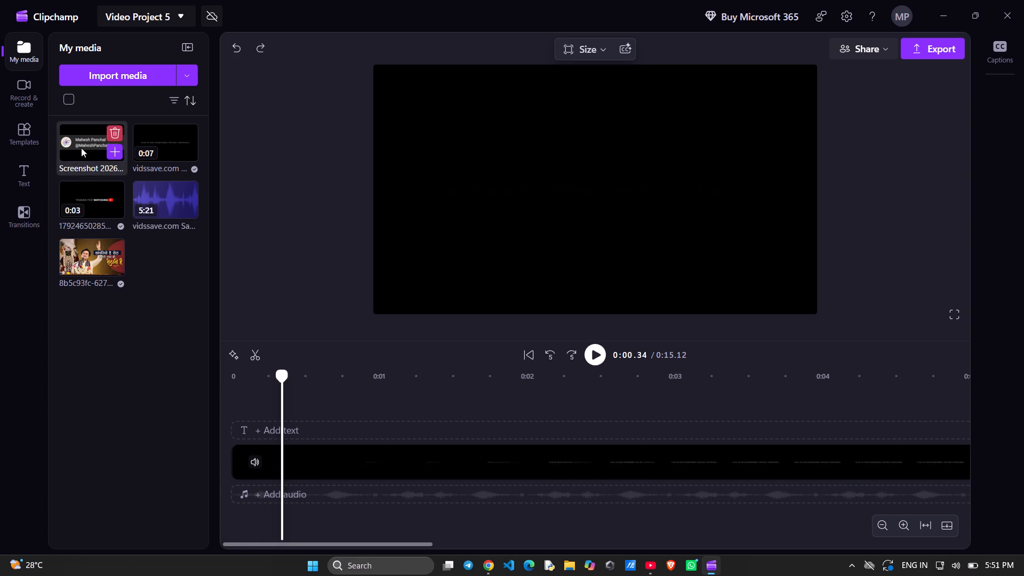
pyautogui.moveTo(81, 148); pyautogui.dragTo(240, 505)
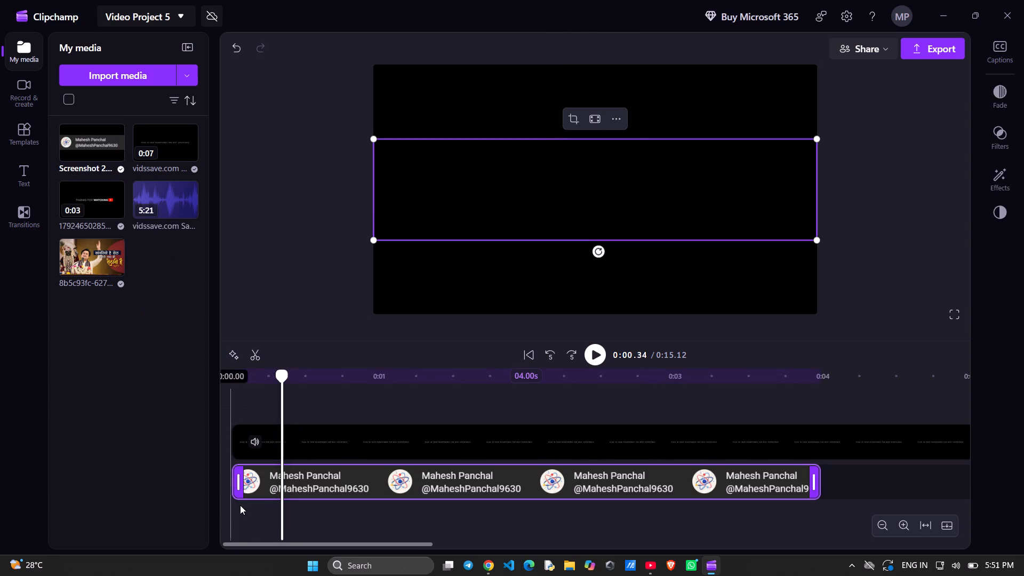
# Play the opening seconds to check how the headphone intro and the channel-name screenshot appear together.
pyautogui.press('space')
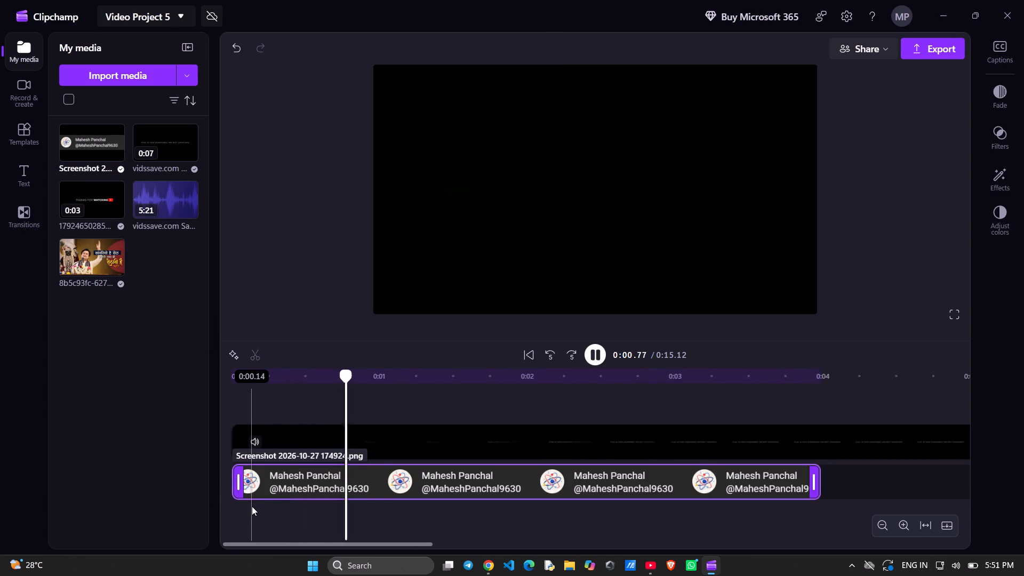
pyautogui.press('space')
pyautogui.press('space')
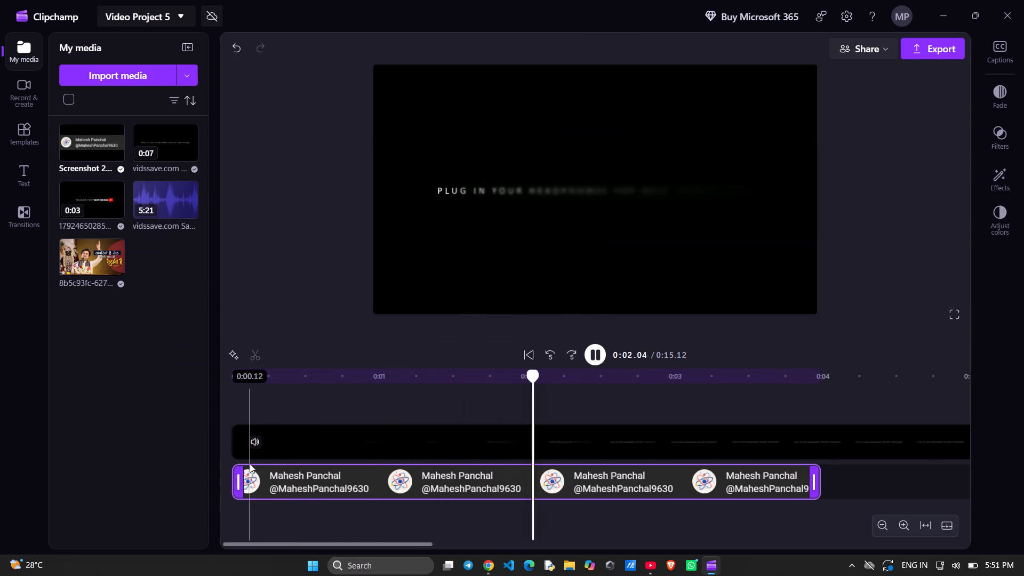
pyautogui.press('space')
# Shift the headphone intro picture downward in the preview frame so its text sits lower.
pyautogui.click(322, 475)
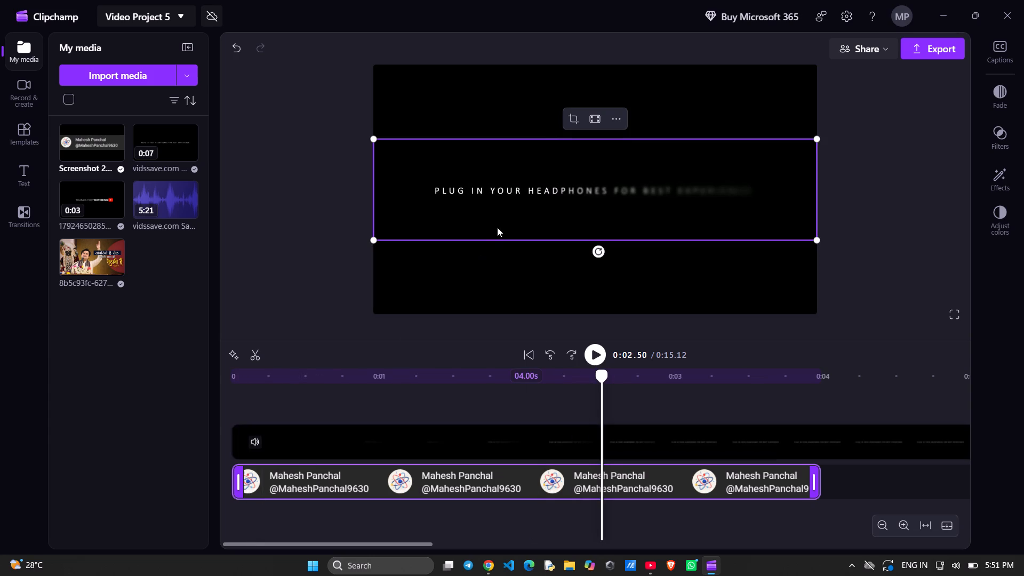
pyautogui.click(510, 198)
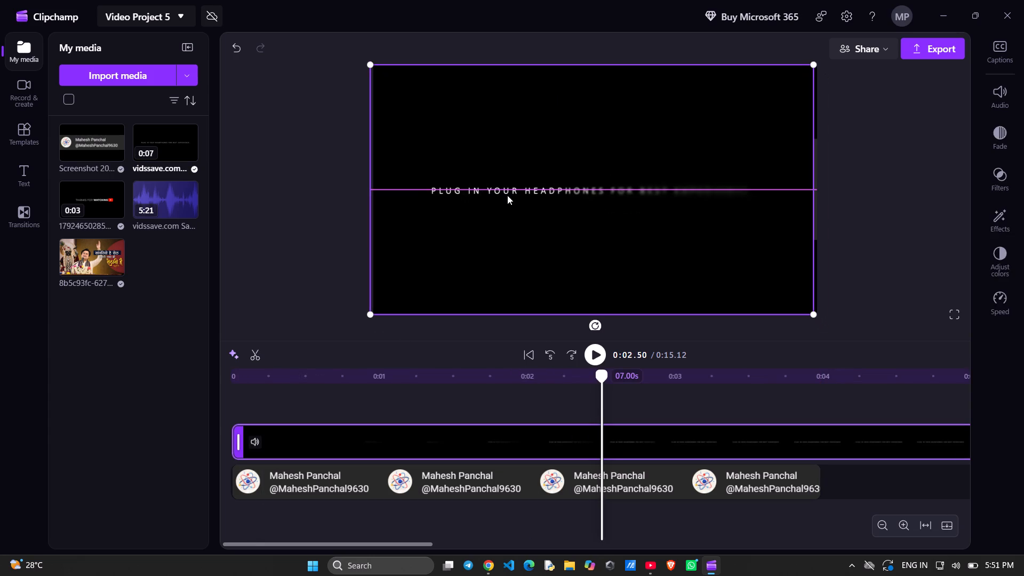
pyautogui.click(329, 472)
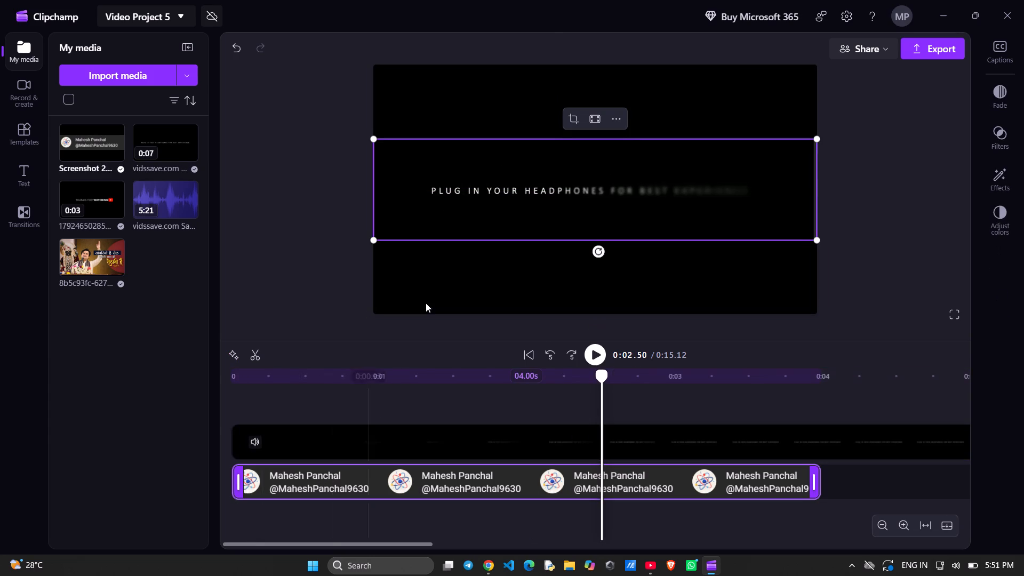
pyautogui.click(502, 190)
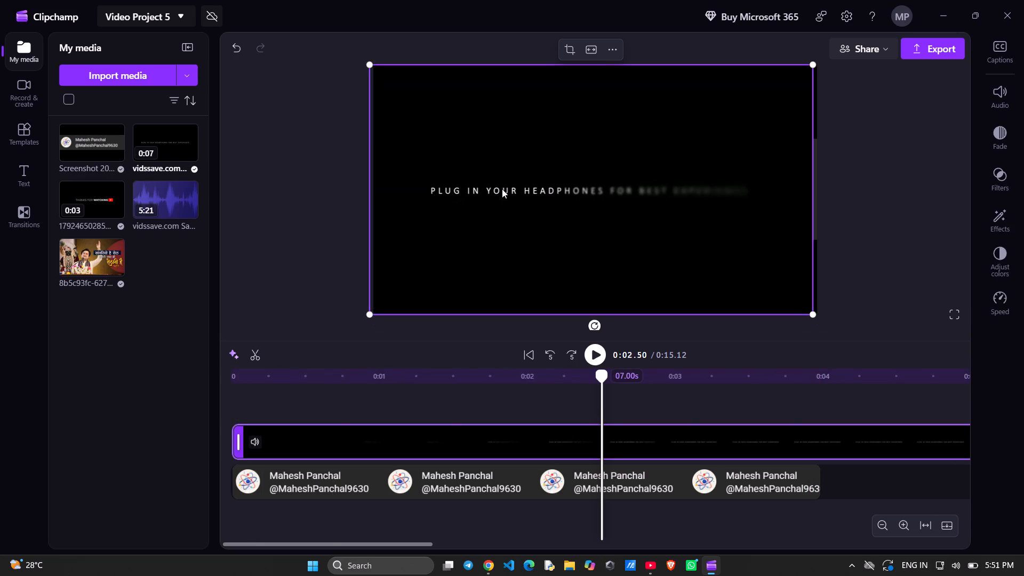
pyautogui.click(502, 189)
pyautogui.moveTo(502, 196); pyautogui.dragTo(505, 254)
pyautogui.moveTo(505, 443); pyautogui.dragTo(501, 242)
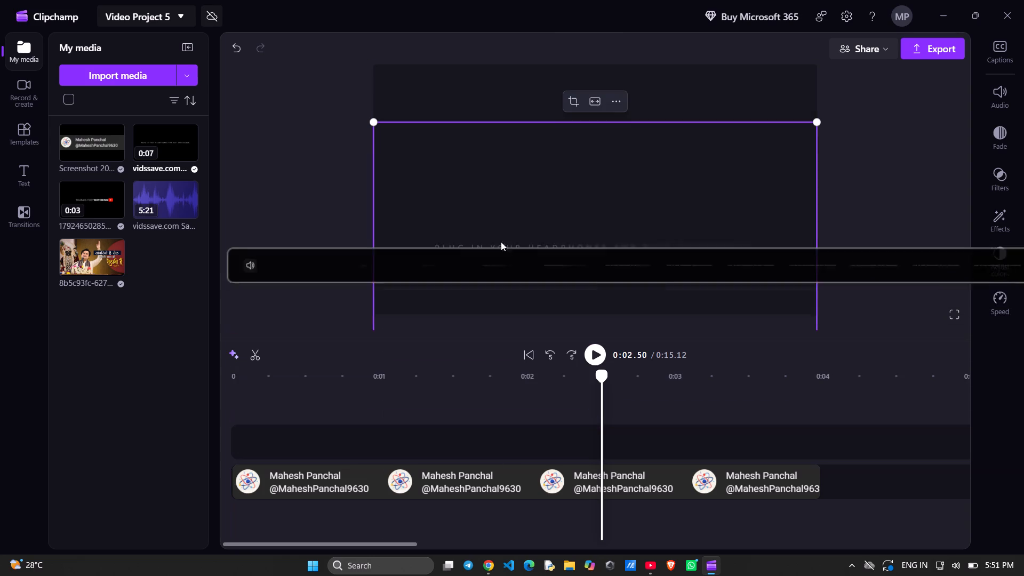
pyautogui.moveTo(501, 242); pyautogui.dragTo(482, 317)
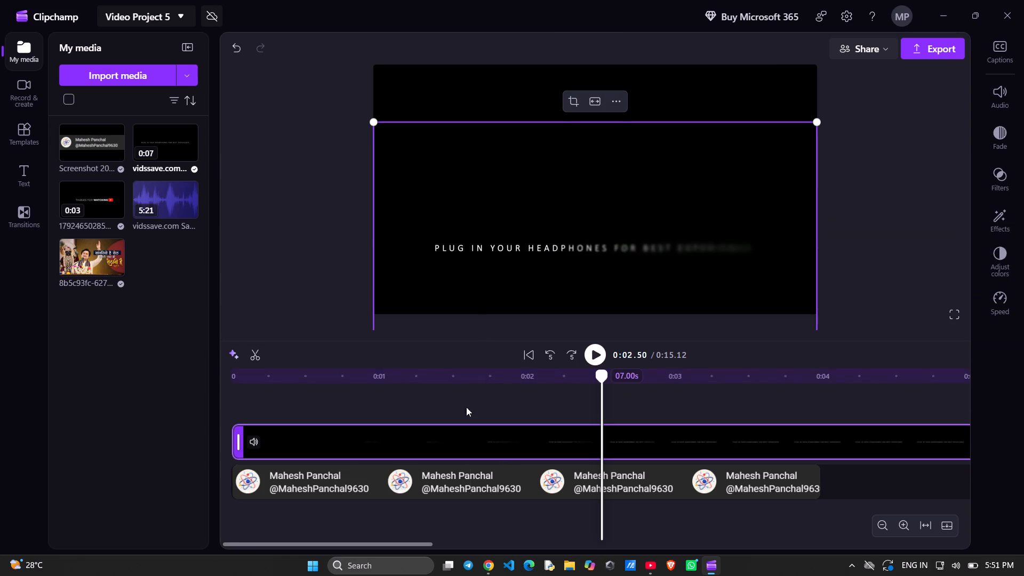
pyautogui.moveTo(464, 476); pyautogui.dragTo(464, 468)
pyautogui.click(531, 206)
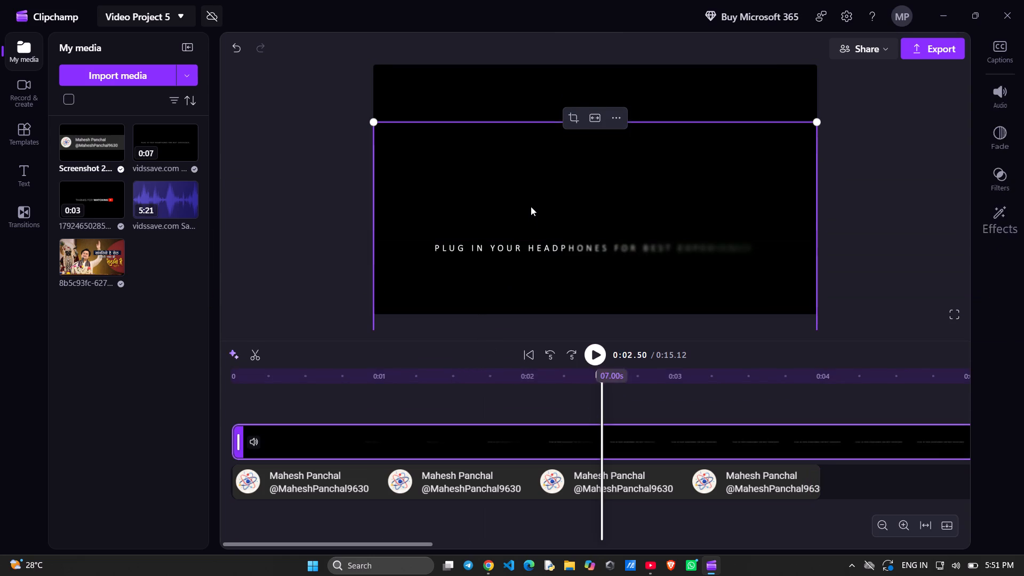
pyautogui.click(531, 206)
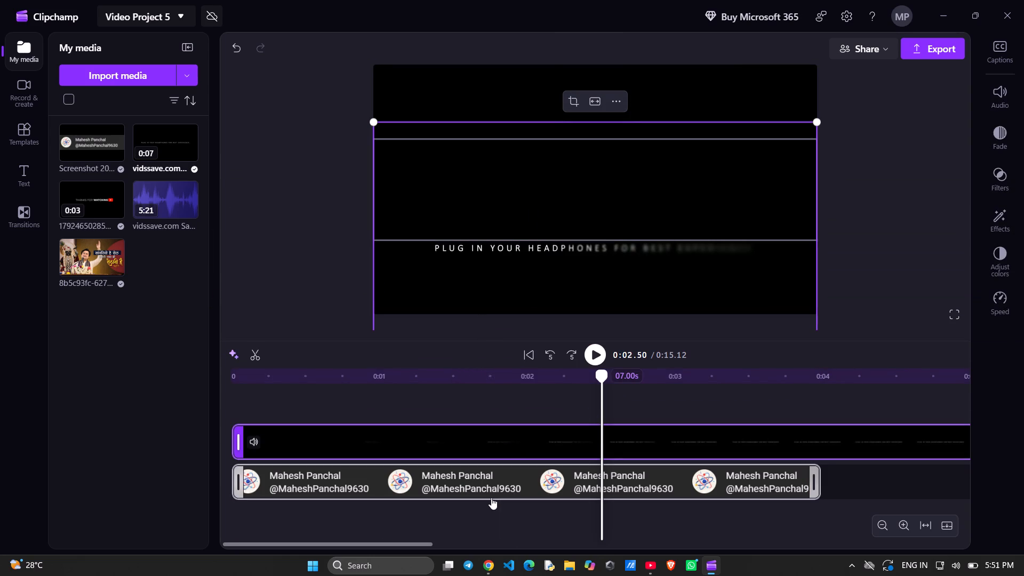
# Look through the fade, filter and effect options for the channel-name screenshot clip.
pyautogui.click(491, 498)
pyautogui.rightClick(491, 494)
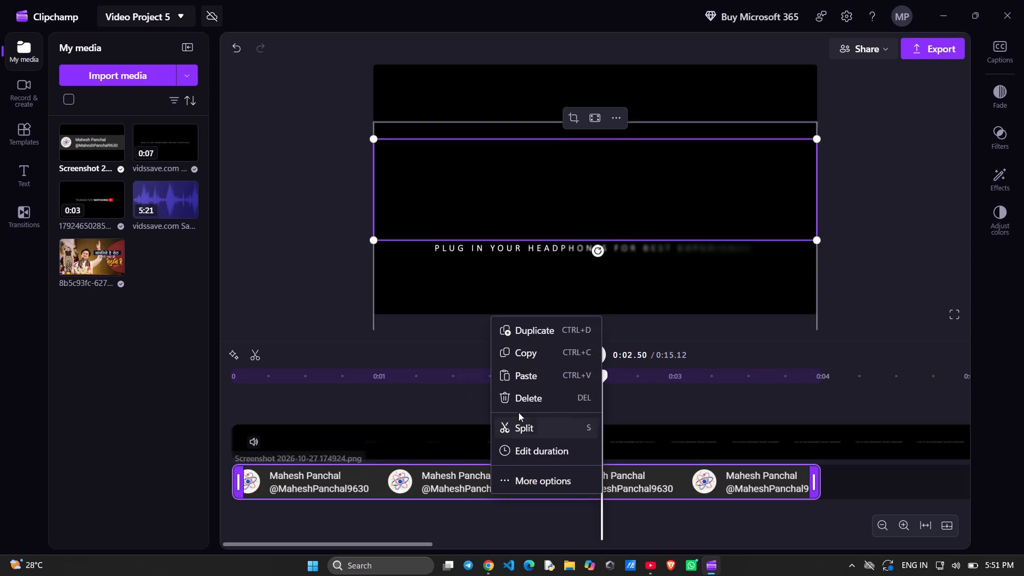
pyautogui.scroll(-1, 518, 393)
pyautogui.click(571, 483)
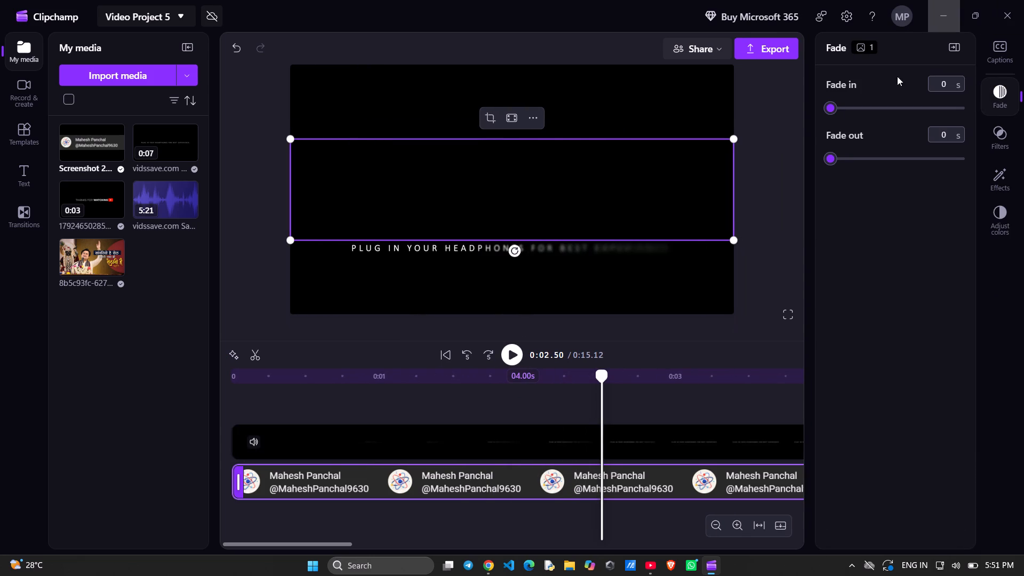
pyautogui.moveTo(831, 106); pyautogui.dragTo(818, 97)
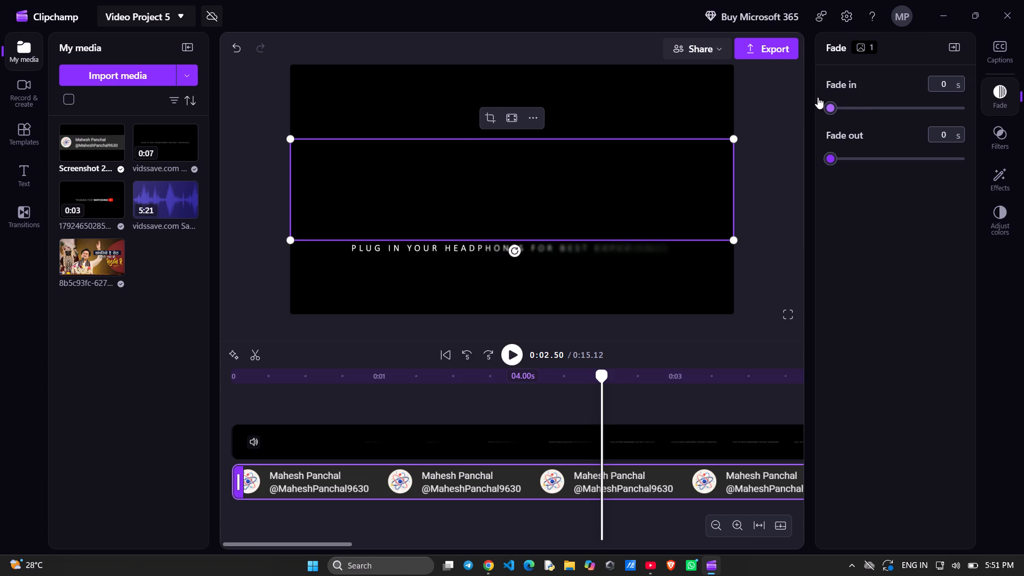
pyautogui.moveTo(818, 97); pyautogui.dragTo(797, 91)
pyautogui.click(997, 133)
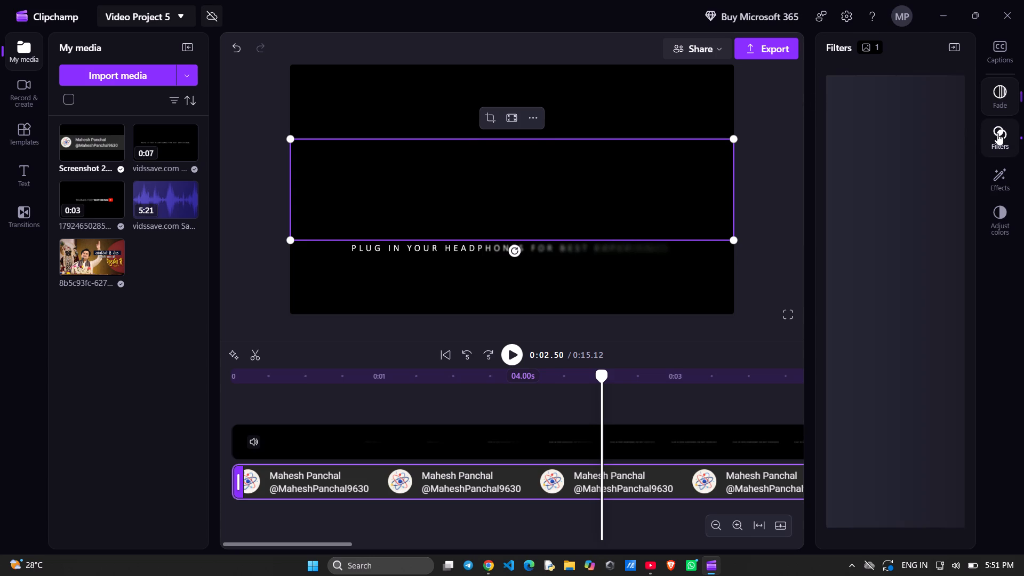
pyautogui.click(999, 185)
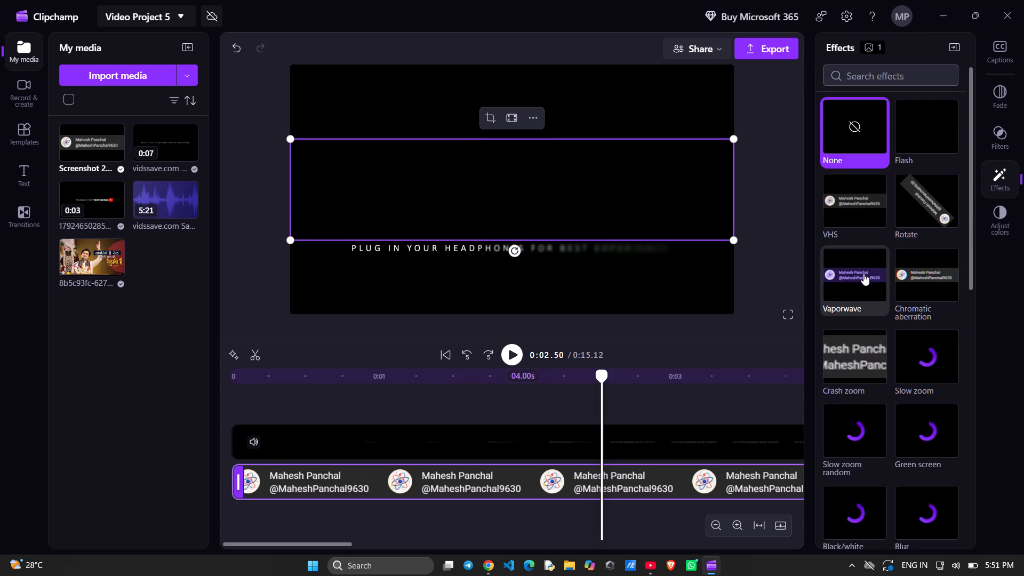
# Move the channel-name screenshot clip onto the headphone intro's track, at the very start of the timeline.
pyautogui.click(479, 478)
pyautogui.moveTo(479, 478); pyautogui.dragTo(478, 438)
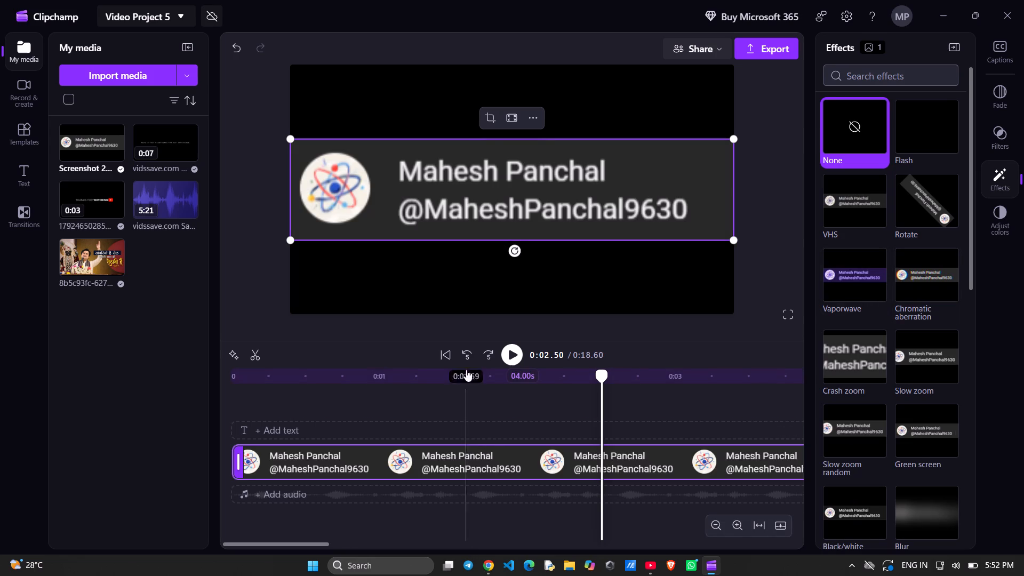
# Move the channel-name screenshot to the lower part of the preview frame and briefly play it.
pyautogui.moveTo(491, 192); pyautogui.dragTo(498, 280)
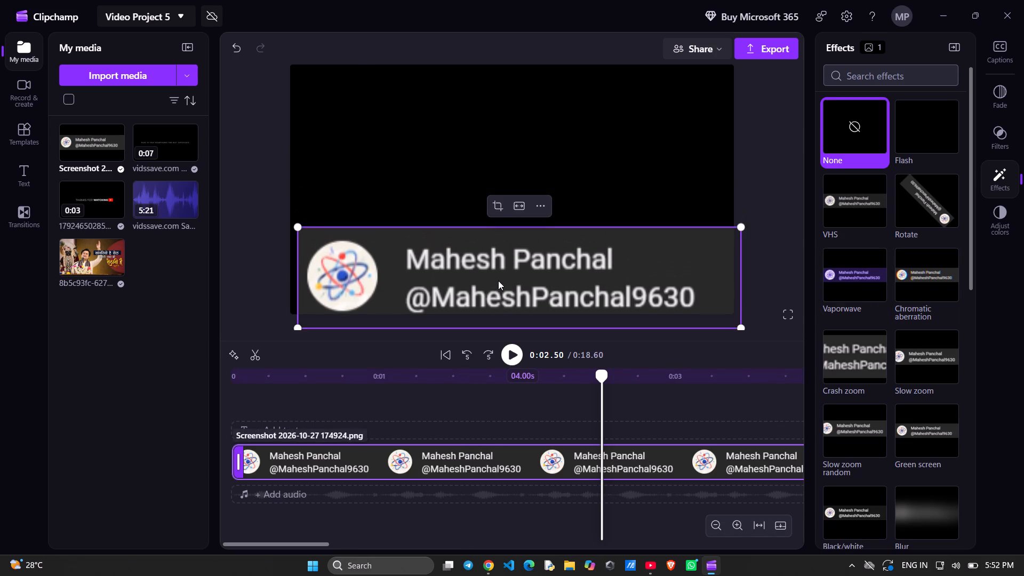
pyautogui.press('space')
pyautogui.press('space')
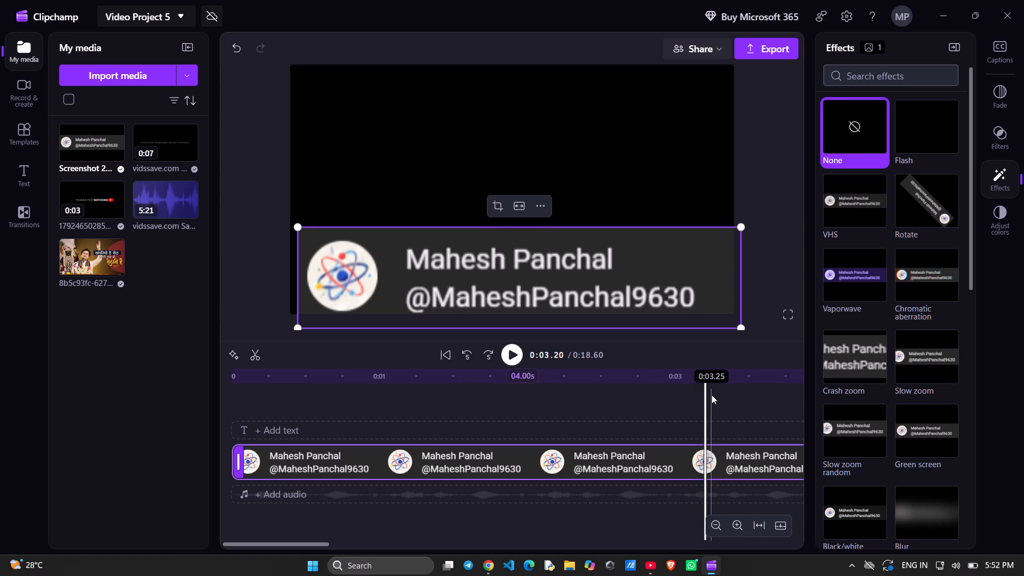
# Return the playhead to the start of the timeline at 0:00.00.
pyautogui.press('Left')
pyautogui.press('Left')
pyautogui.press('Left')
pyautogui.press('Left')
pyautogui.press('Left')
pyautogui.press('Left')
pyautogui.press('Left')
pyautogui.press('Left')
pyautogui.press('Left')
pyautogui.press('Left')
pyautogui.press('Left')
pyautogui.press('Left')
pyautogui.press('Left')
pyautogui.press('Left')
pyautogui.press('Left')
pyautogui.press('Left')
pyautogui.press('Left')
pyautogui.press('Left')
pyautogui.press('Left')
pyautogui.press('Left')
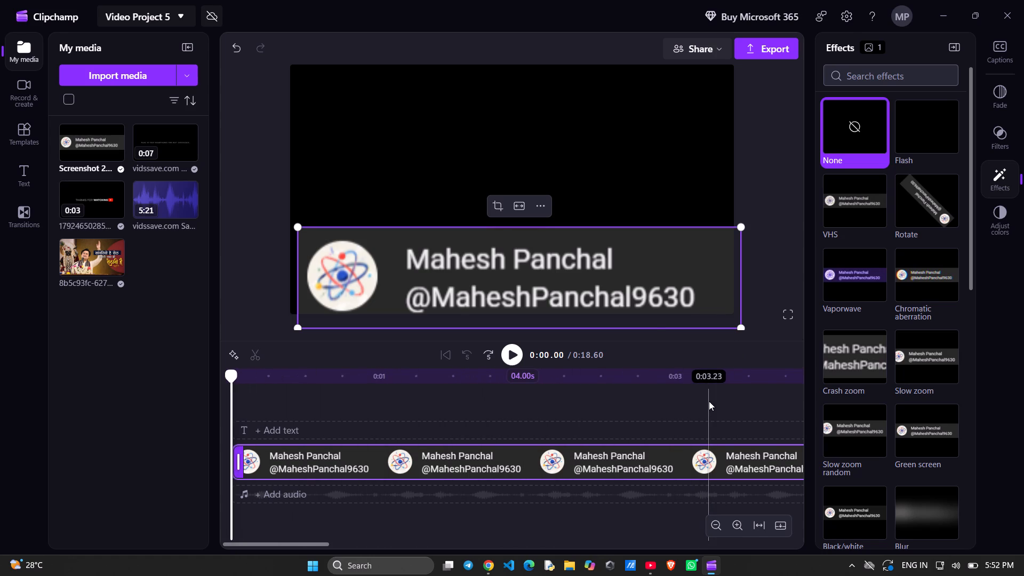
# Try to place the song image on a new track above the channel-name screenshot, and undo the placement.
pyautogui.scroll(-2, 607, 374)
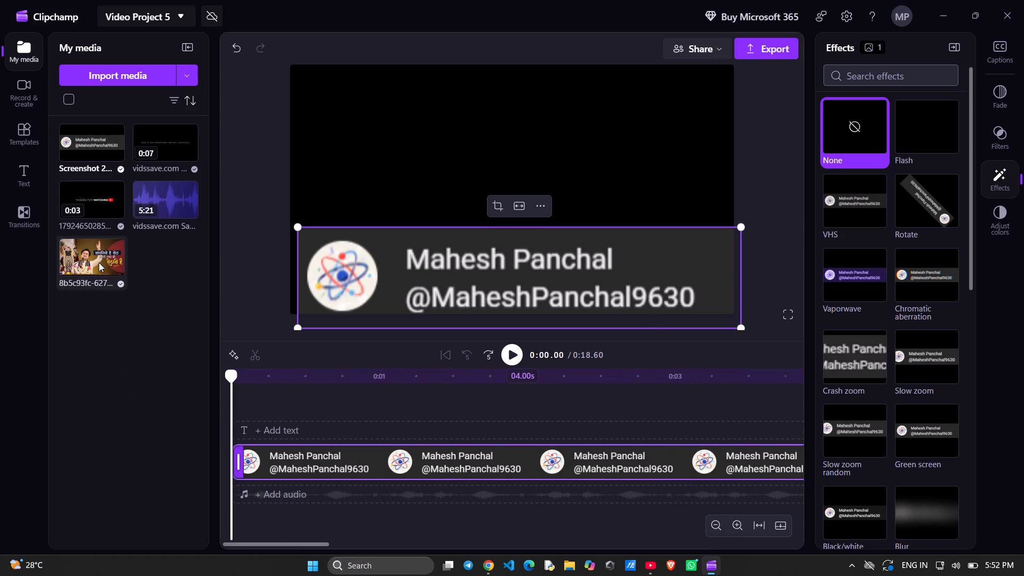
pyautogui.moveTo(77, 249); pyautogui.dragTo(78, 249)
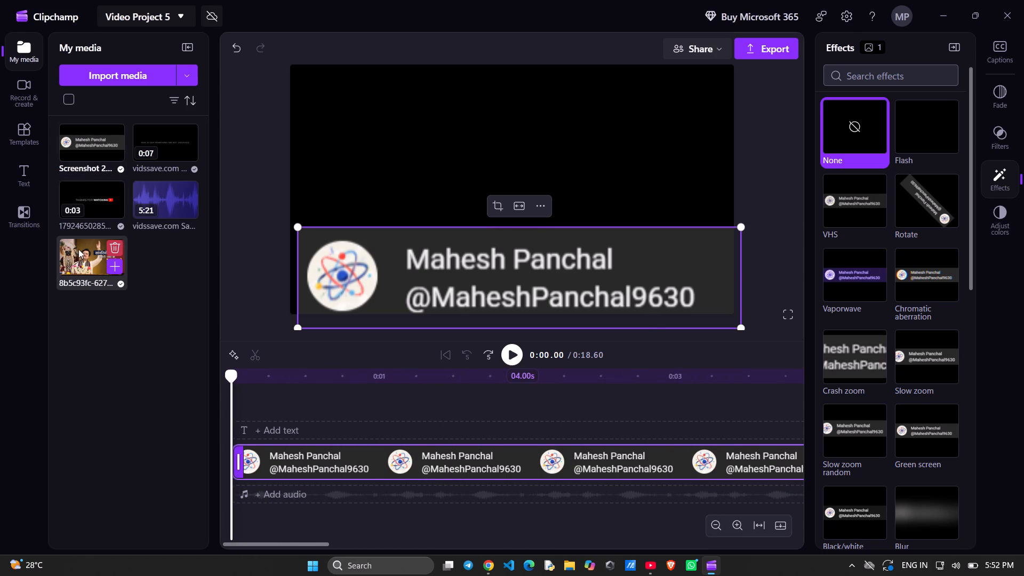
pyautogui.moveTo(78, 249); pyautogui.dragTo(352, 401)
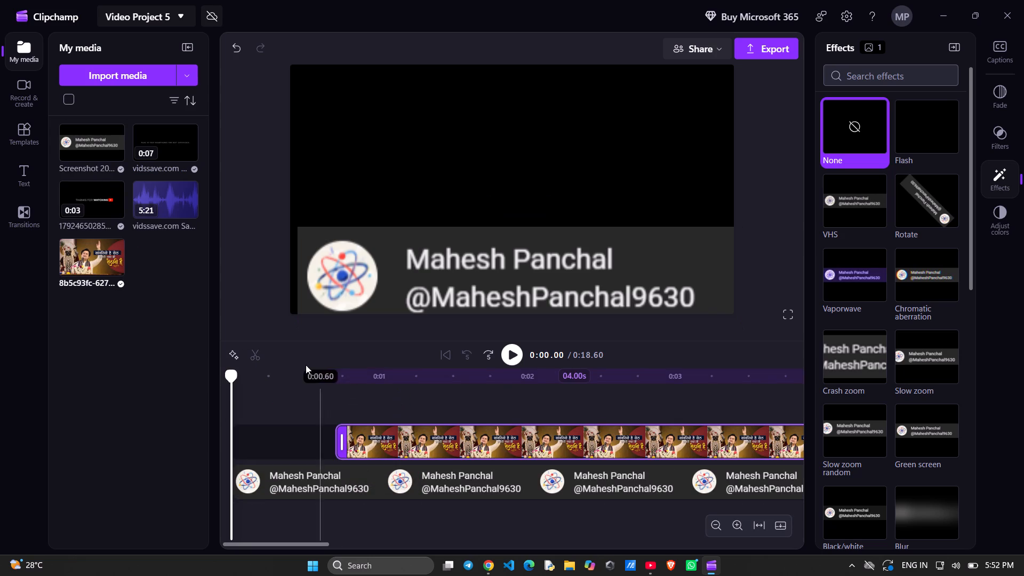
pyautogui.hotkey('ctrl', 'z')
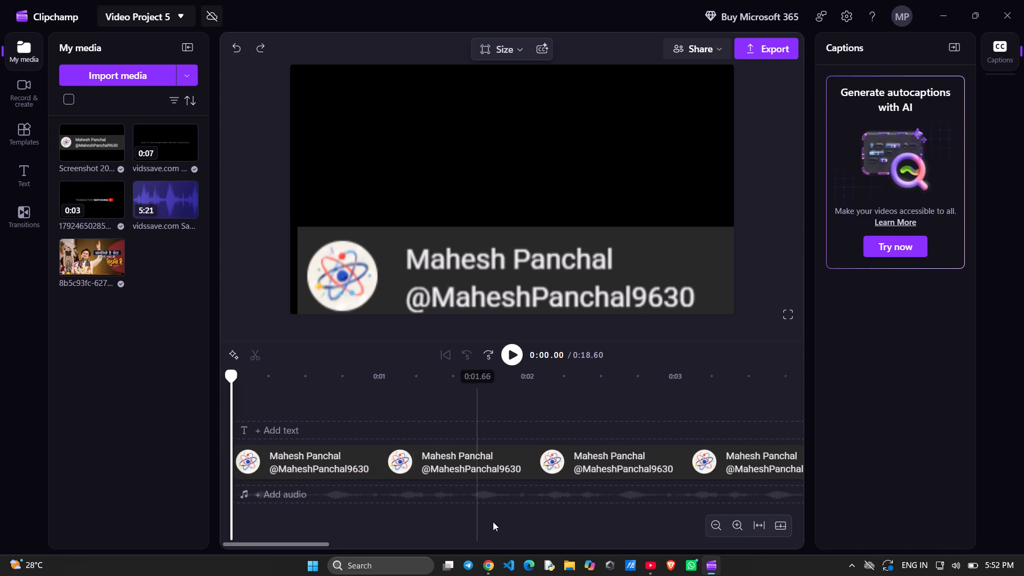
# Play the opening channel-name screenshot briefly in full-screen preview from the start of the timeline.
pyautogui.moveTo(493, 522); pyautogui.dragTo(374, 514)
pyautogui.click(793, 315)
pyautogui.press('space')
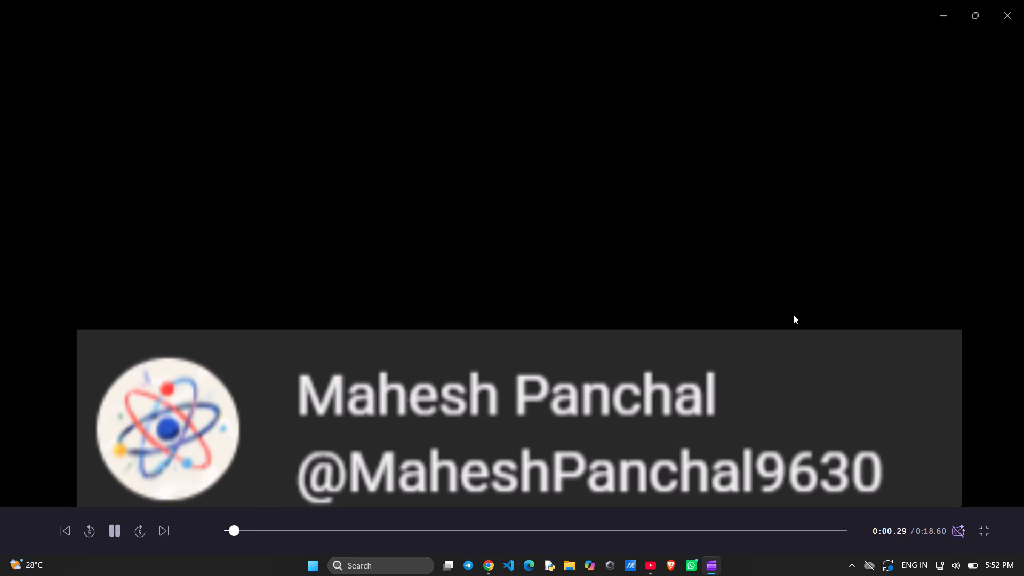
pyautogui.press('space')
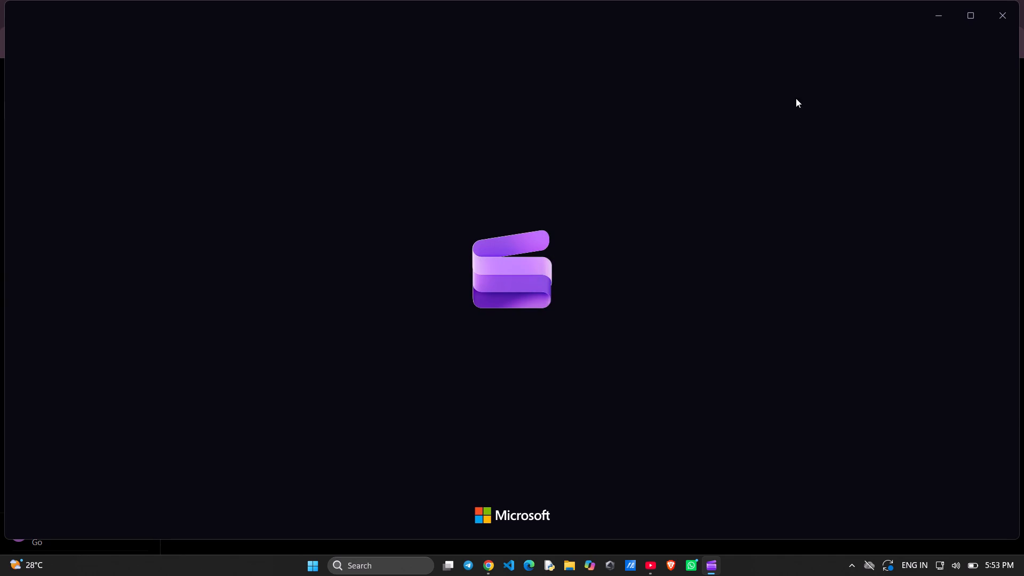
pyautogui.click(974, 9)
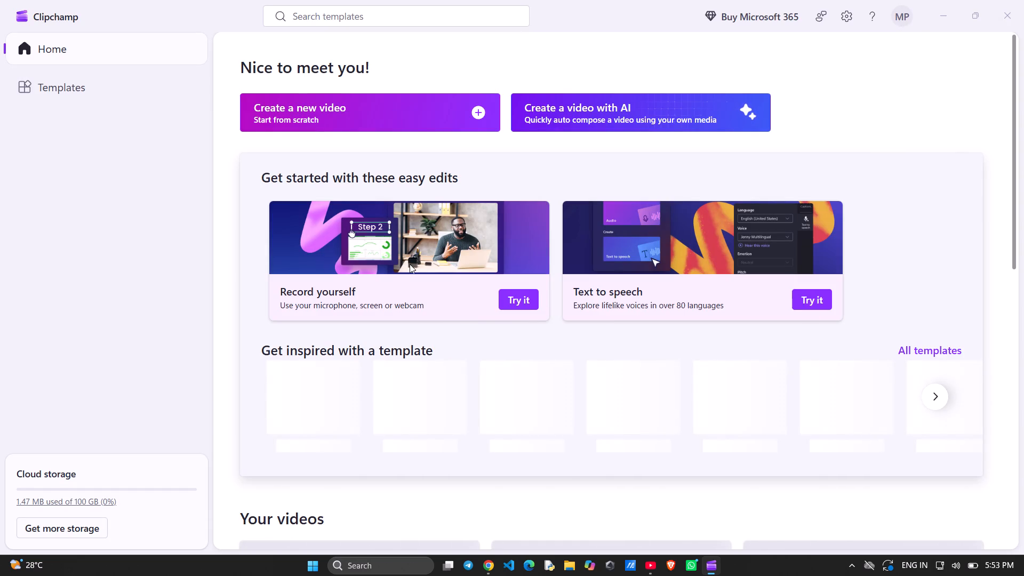
# Open Video Project 3 from the saved videos and play its opening to about 0:12.
pyautogui.scroll(-1, 452, 403)
pyautogui.scroll(-2, 381, 390)
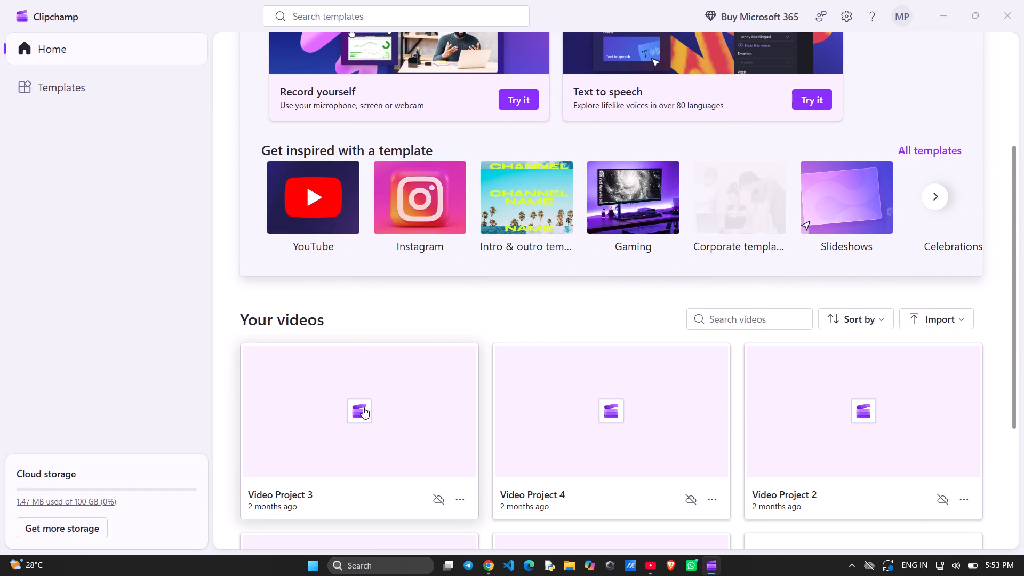
pyautogui.scroll(-4, 363, 406)
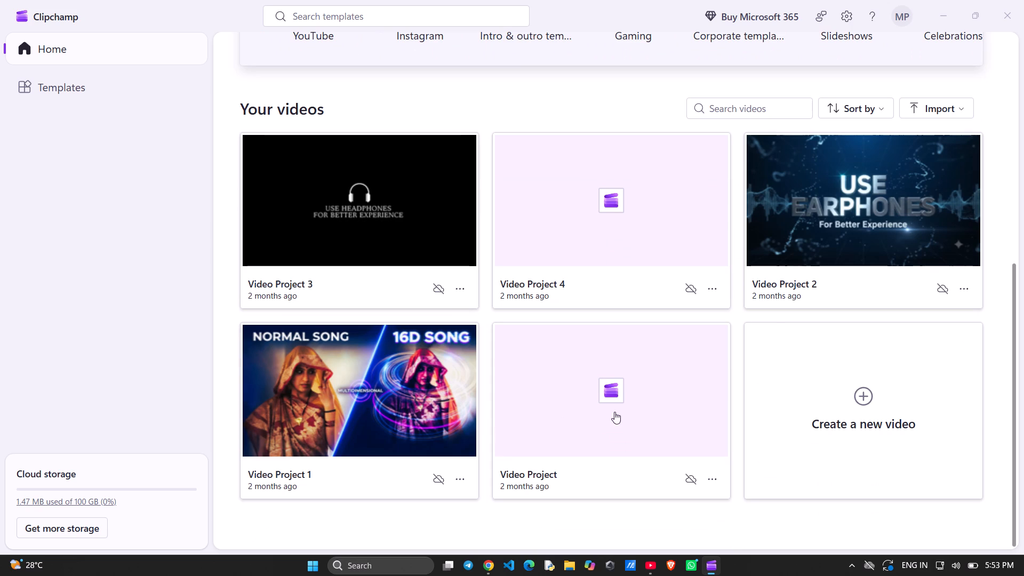
pyautogui.click(405, 222)
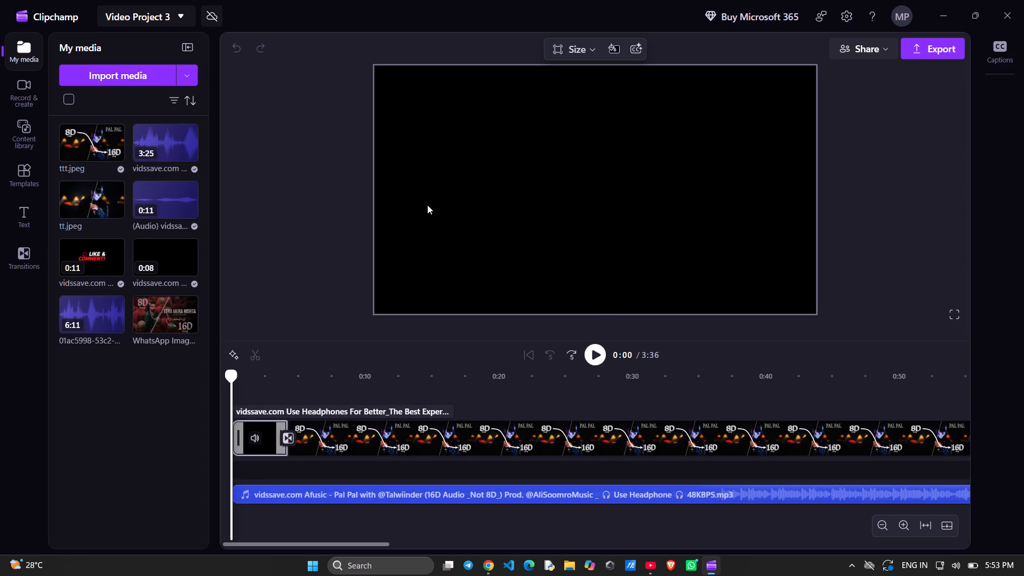
pyautogui.press('space')
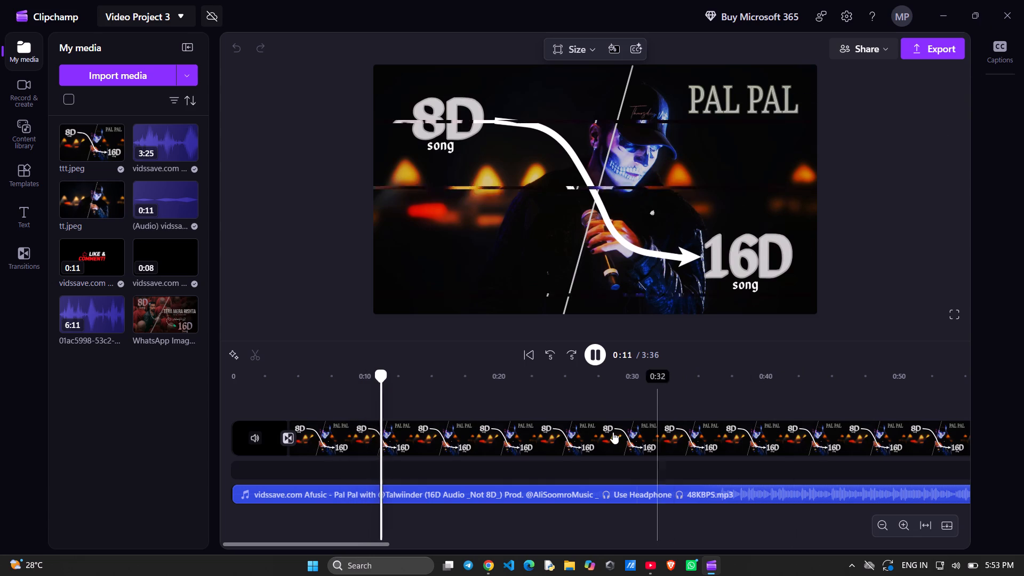
pyautogui.press('space')
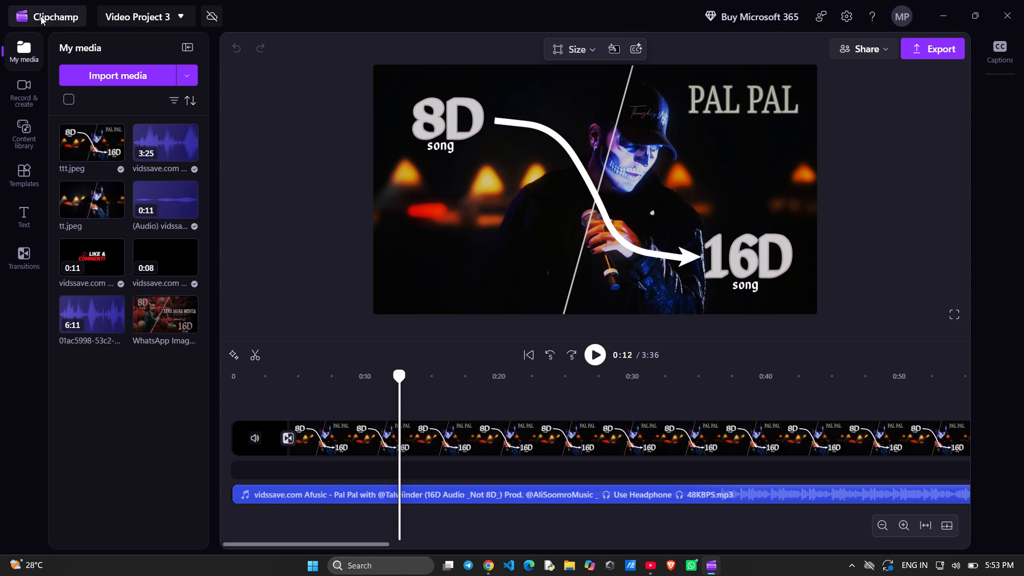
# Leave Video Project 3 for the home page, continuing without backup and turning off the OneDrive backup reminder.
pyautogui.click(167, 12)
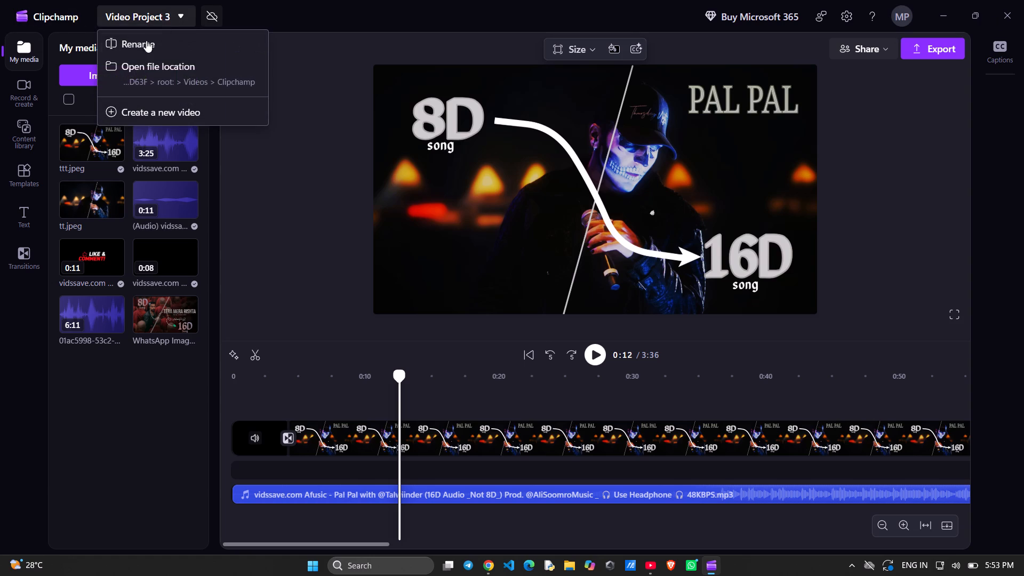
pyautogui.click(39, 19)
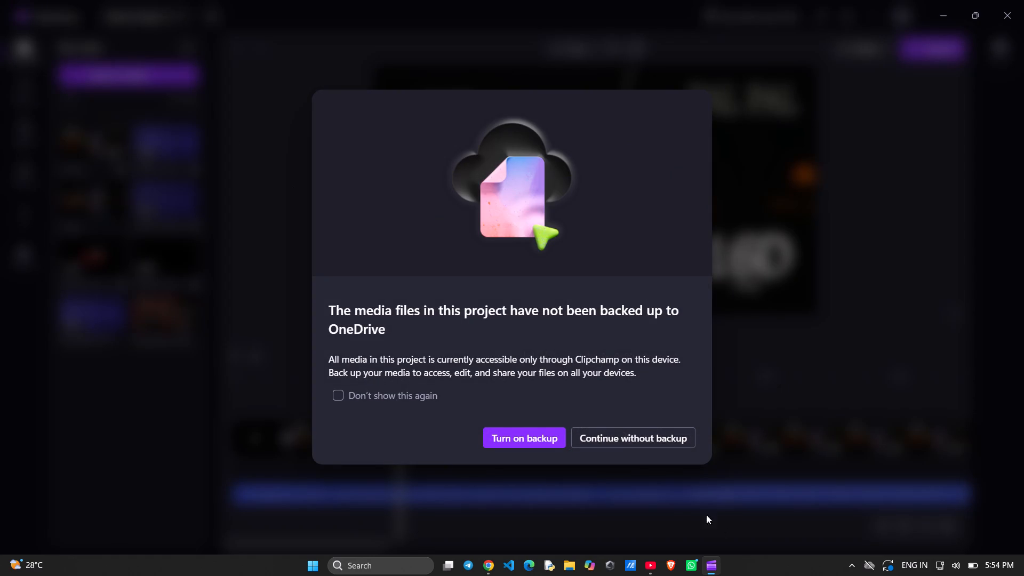
pyautogui.click(341, 396)
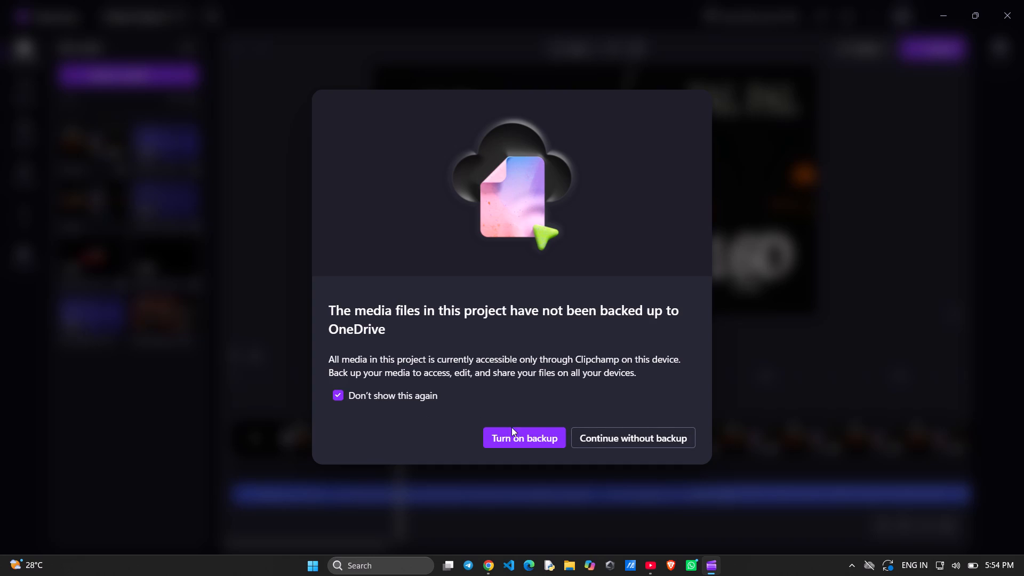
pyautogui.click(585, 439)
# Look through the saved projects under Your videos on the home page.
pyautogui.scroll(-3, 558, 389)
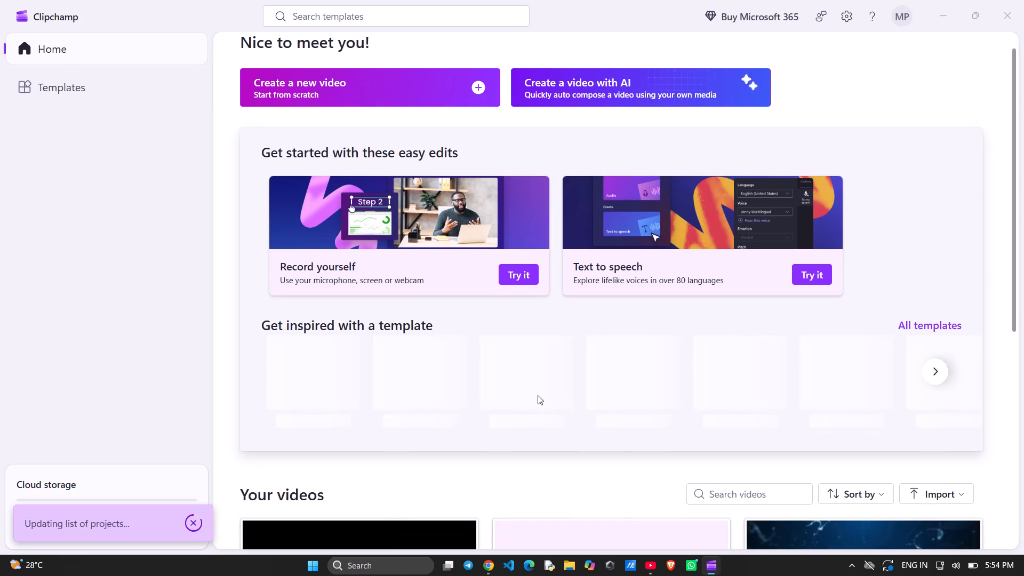
pyautogui.scroll(-2, 404, 400)
pyautogui.scroll(-1, 477, 372)
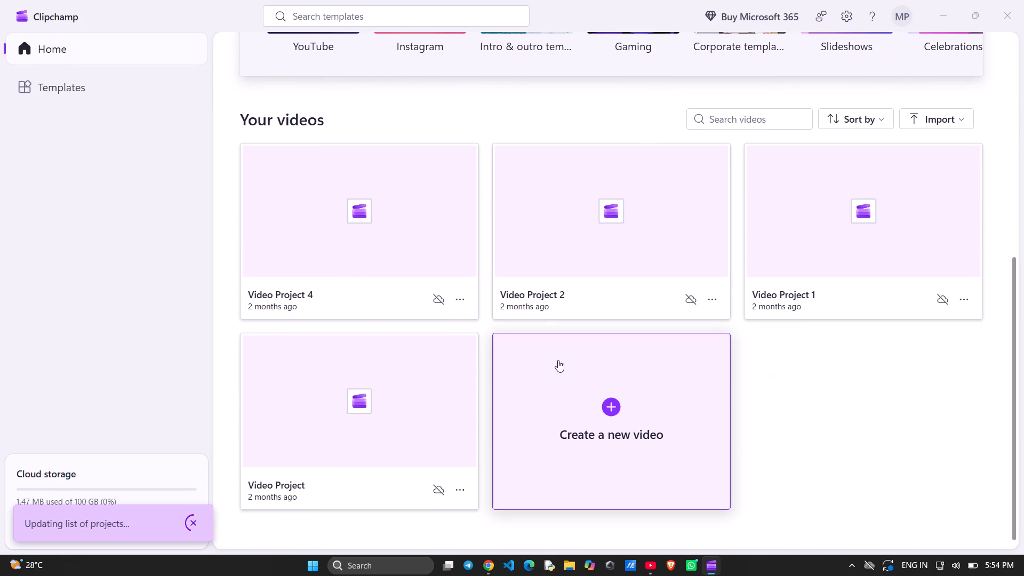
pyautogui.scroll(9, 315, 175)
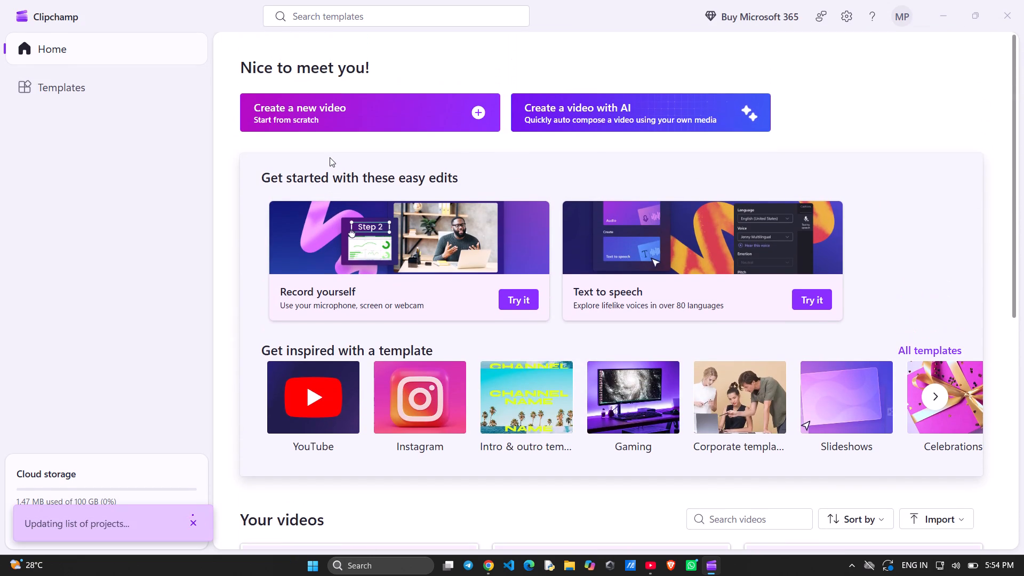
pyautogui.scroll(3, 330, 155)
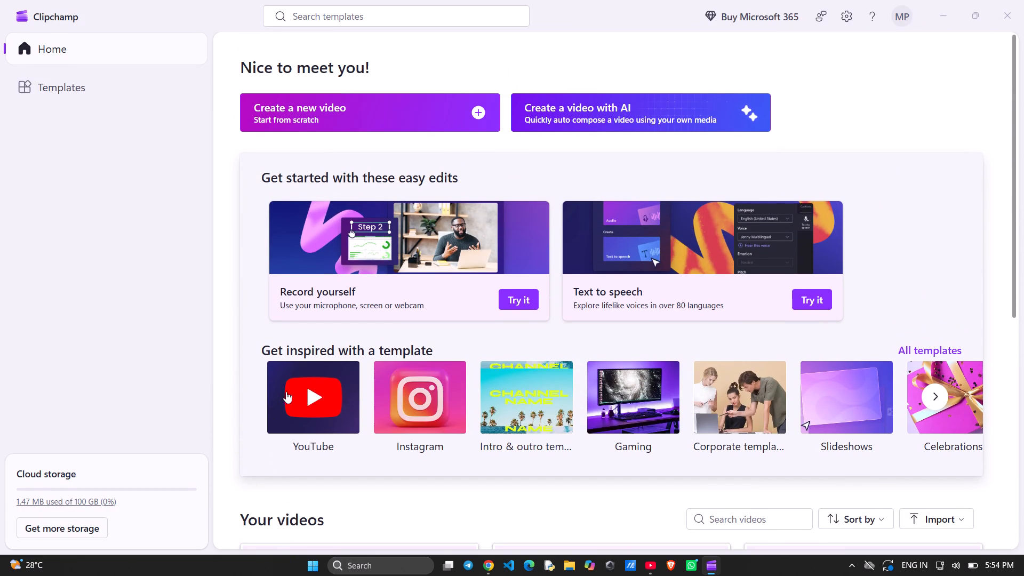
# Open the YouTube template category and browse its intro and outro templates.
pyautogui.click(309, 389)
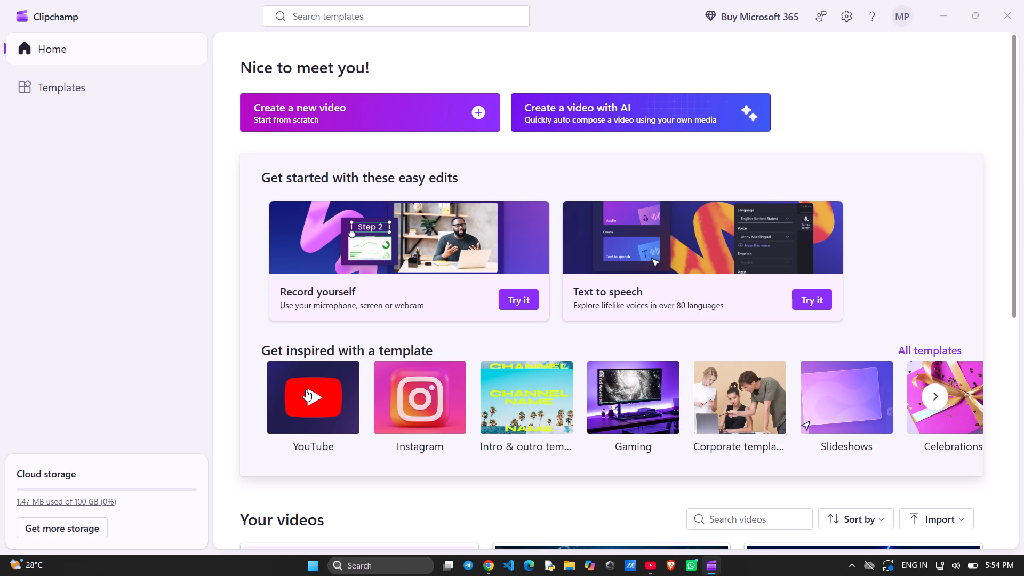
pyautogui.click(307, 391)
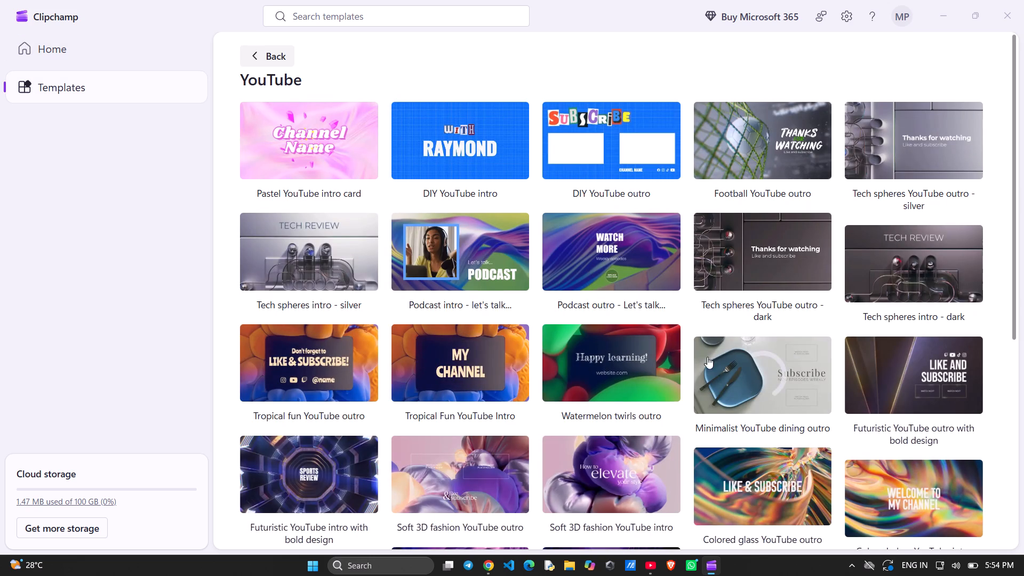
pyautogui.scroll(-4, 471, 362)
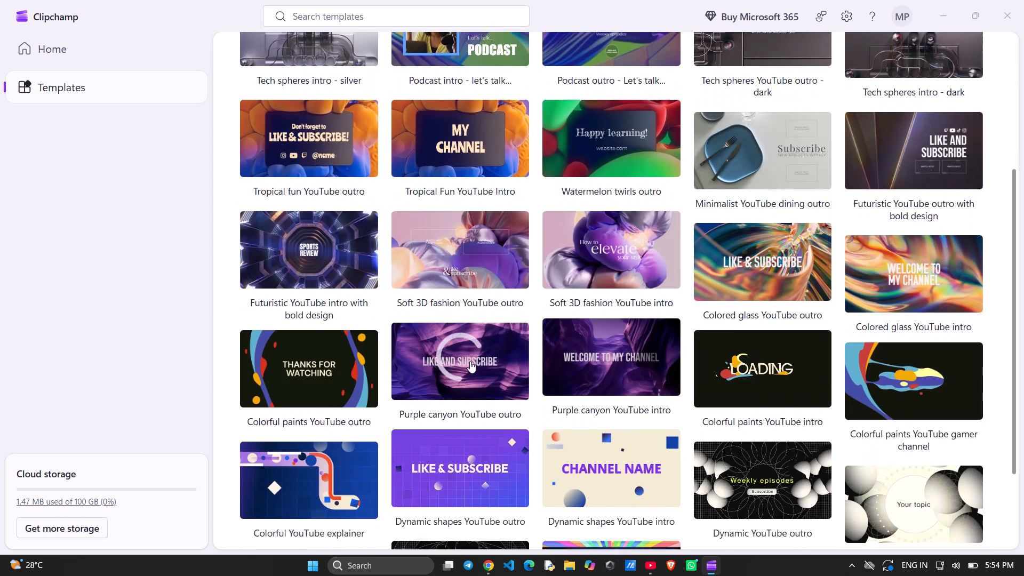
pyautogui.scroll(-2, 470, 361)
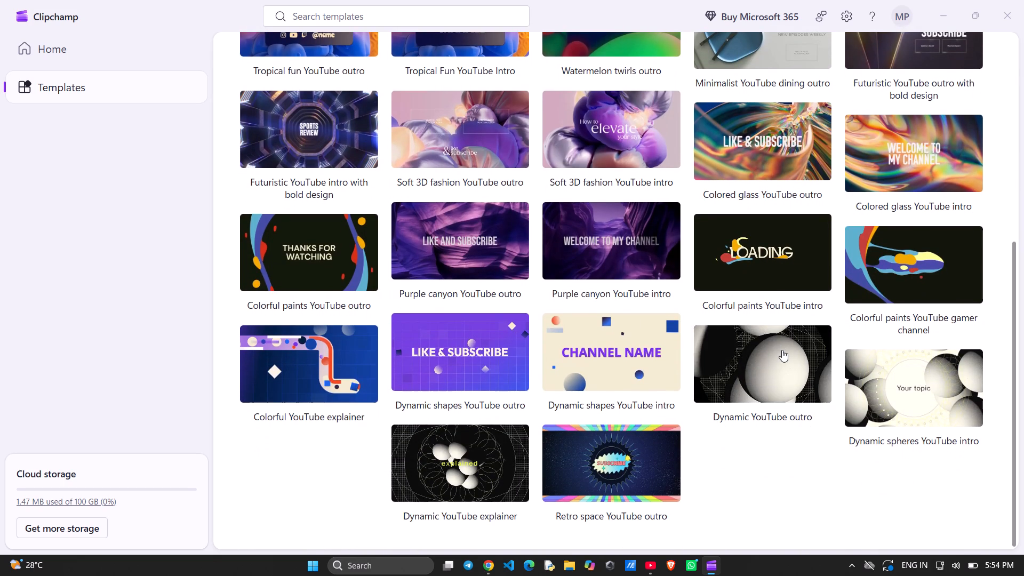
pyautogui.scroll(-2, 782, 350)
pyautogui.scroll(-3, 511, 378)
pyautogui.scroll(3, 590, 458)
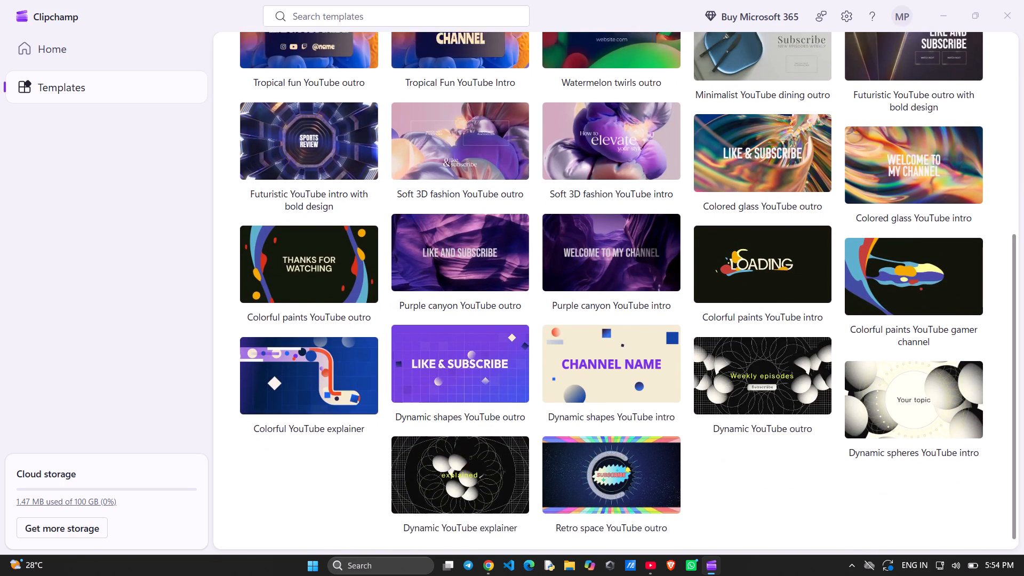
pyautogui.scroll(9, 590, 458)
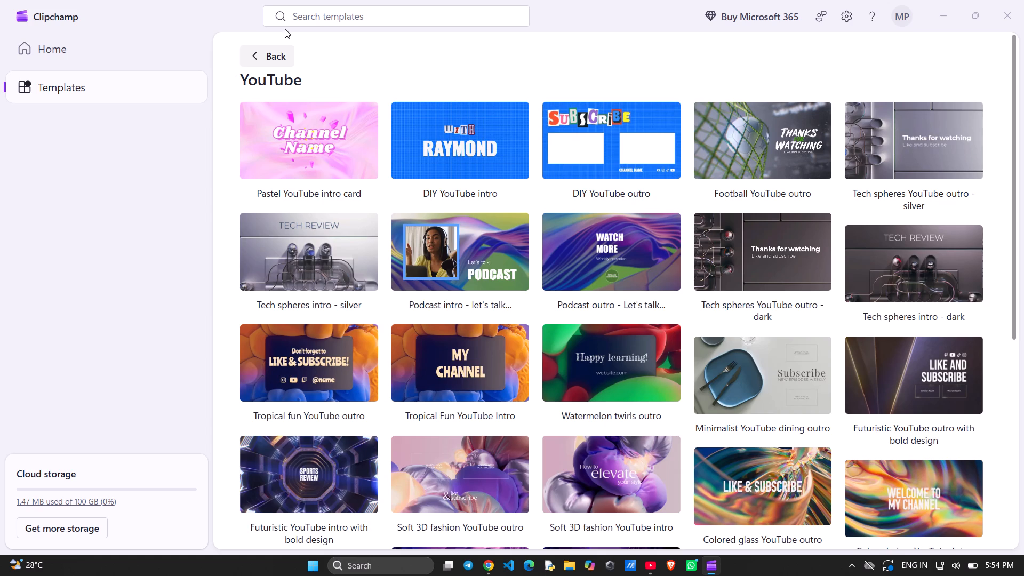
pyautogui.scroll(-1, 385, 185)
pyautogui.scroll(1, 356, 182)
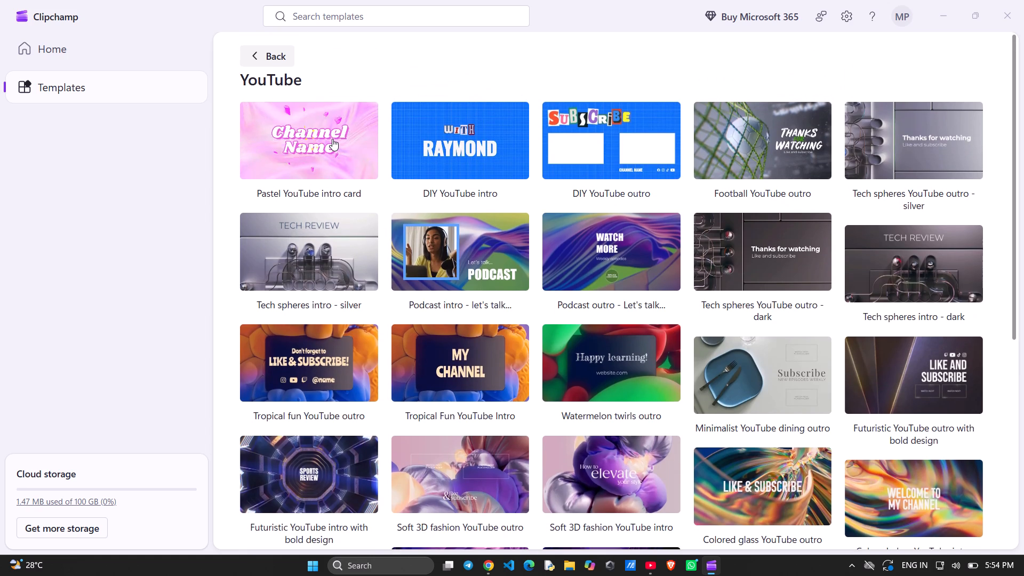
# Preview the Pastel YouTube intro card template, close it without using it, and return to the home page.
pyautogui.click(332, 139)
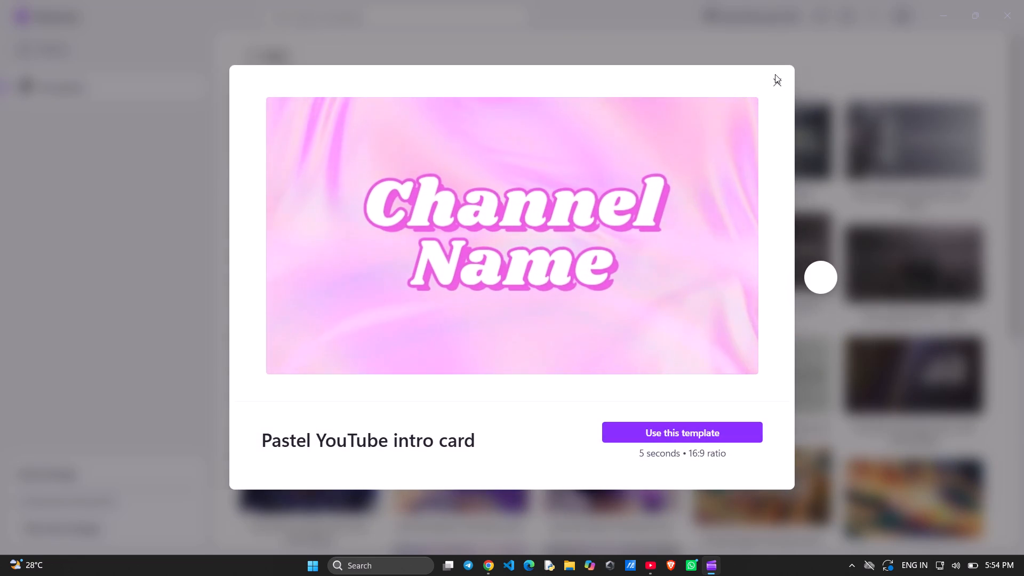
pyautogui.click(775, 74)
pyautogui.click(777, 82)
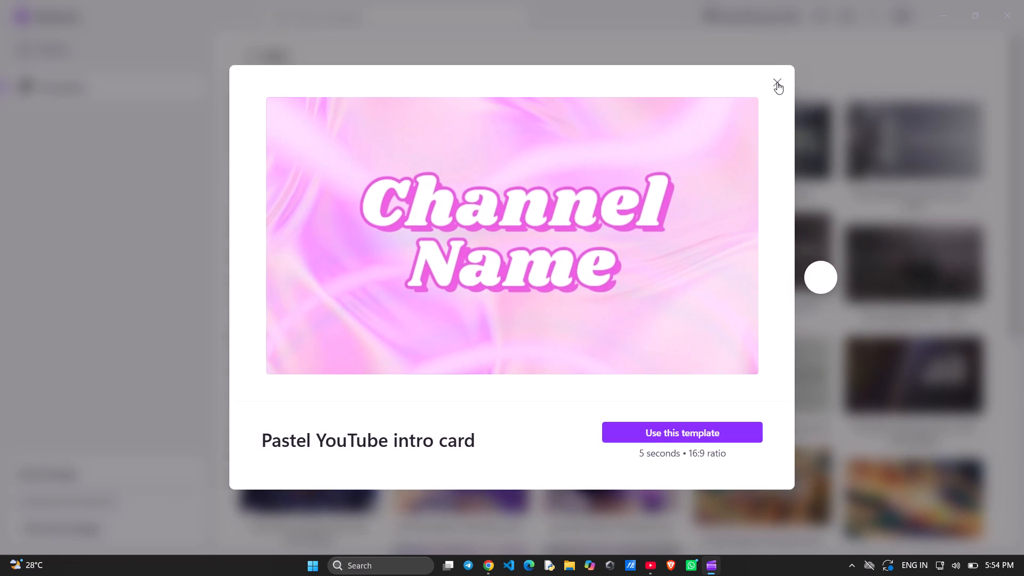
pyautogui.scroll(-4, 627, 456)
pyautogui.scroll(-1, 663, 433)
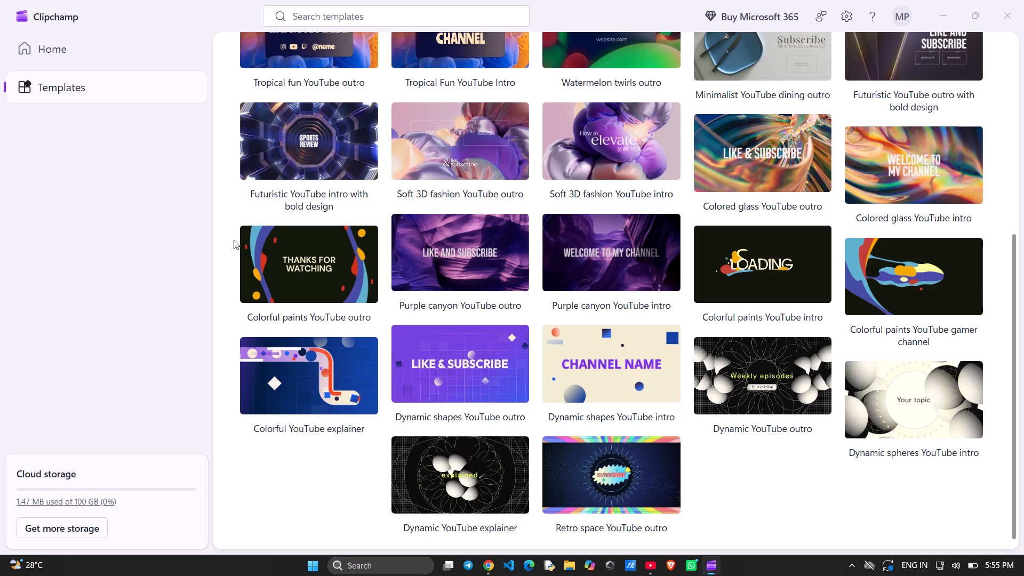
pyautogui.scroll(11, 299, 255)
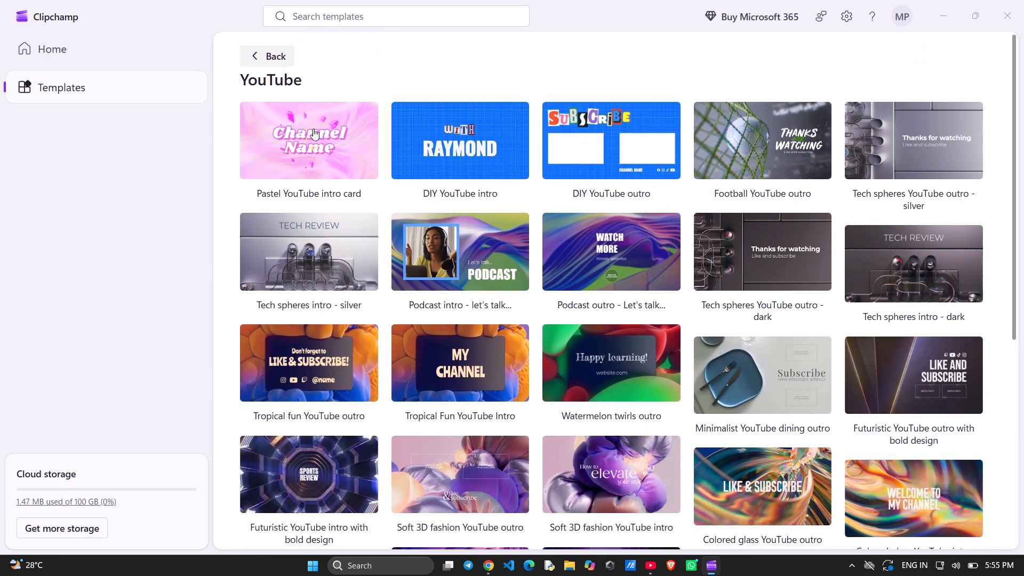
pyautogui.click(252, 54)
pyautogui.scroll(2, 425, 296)
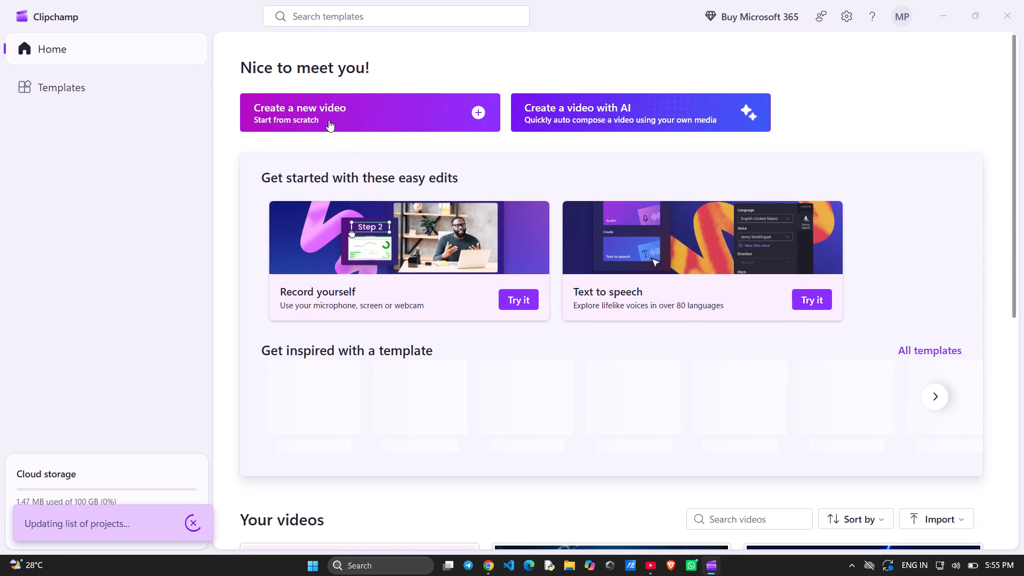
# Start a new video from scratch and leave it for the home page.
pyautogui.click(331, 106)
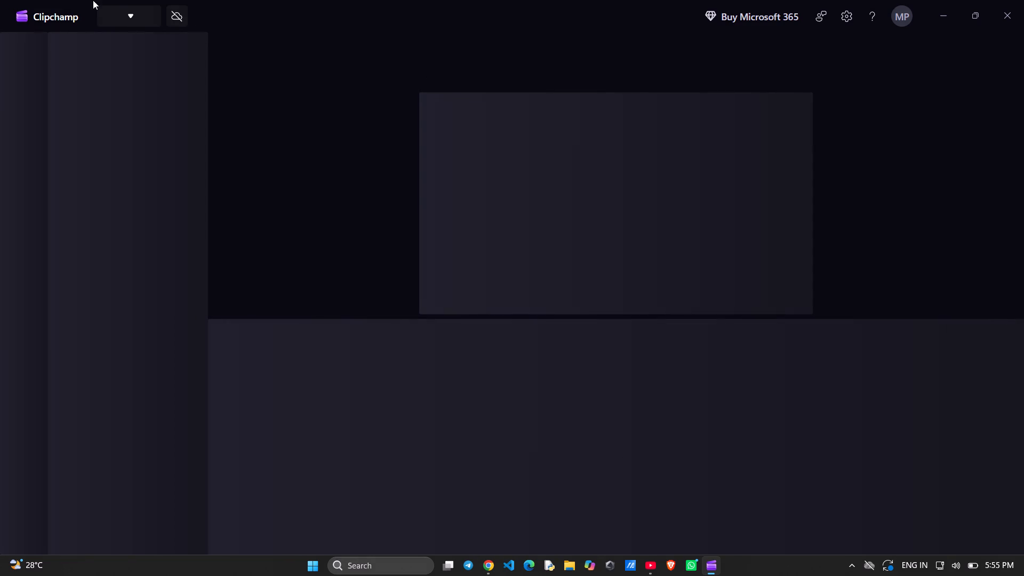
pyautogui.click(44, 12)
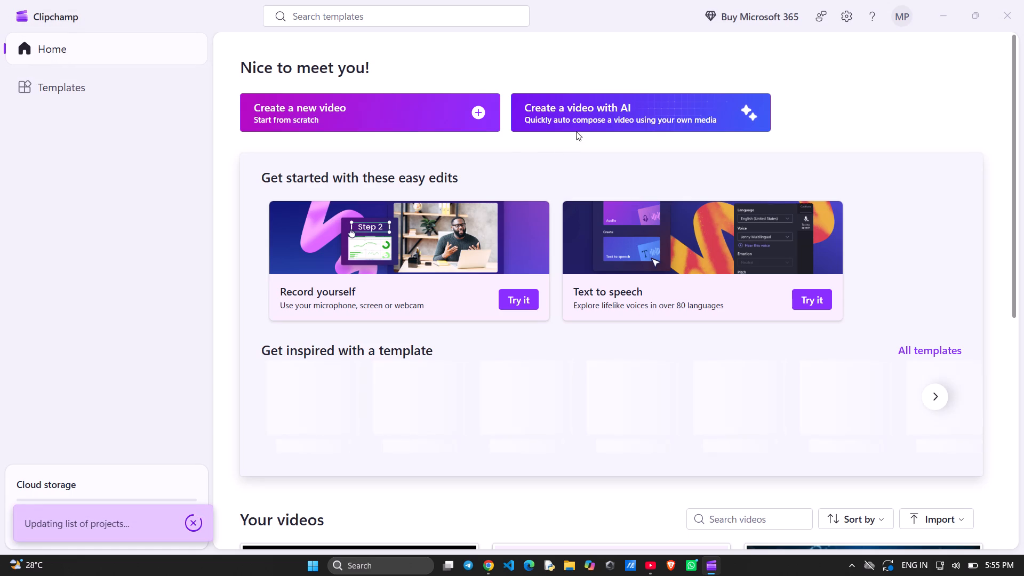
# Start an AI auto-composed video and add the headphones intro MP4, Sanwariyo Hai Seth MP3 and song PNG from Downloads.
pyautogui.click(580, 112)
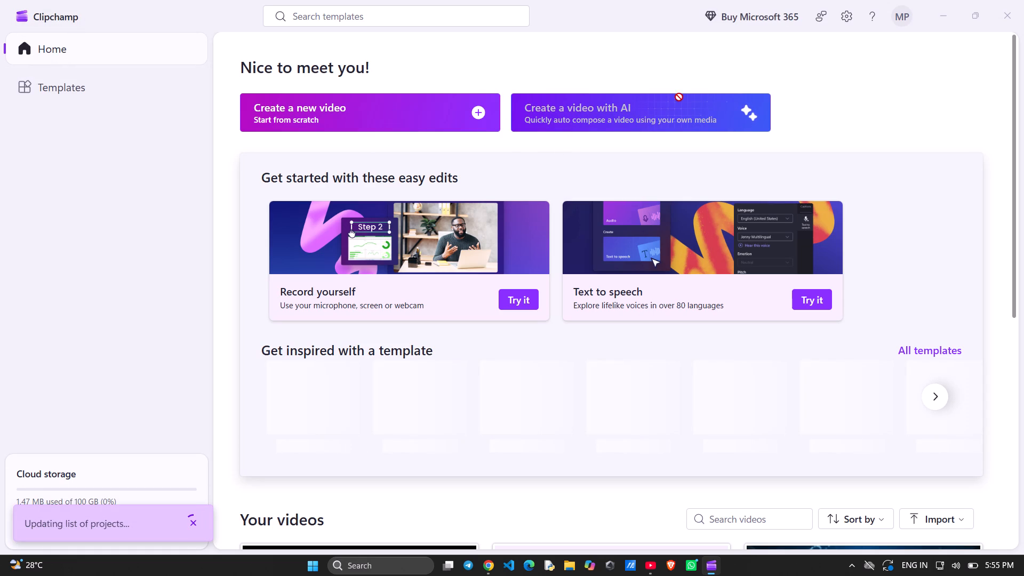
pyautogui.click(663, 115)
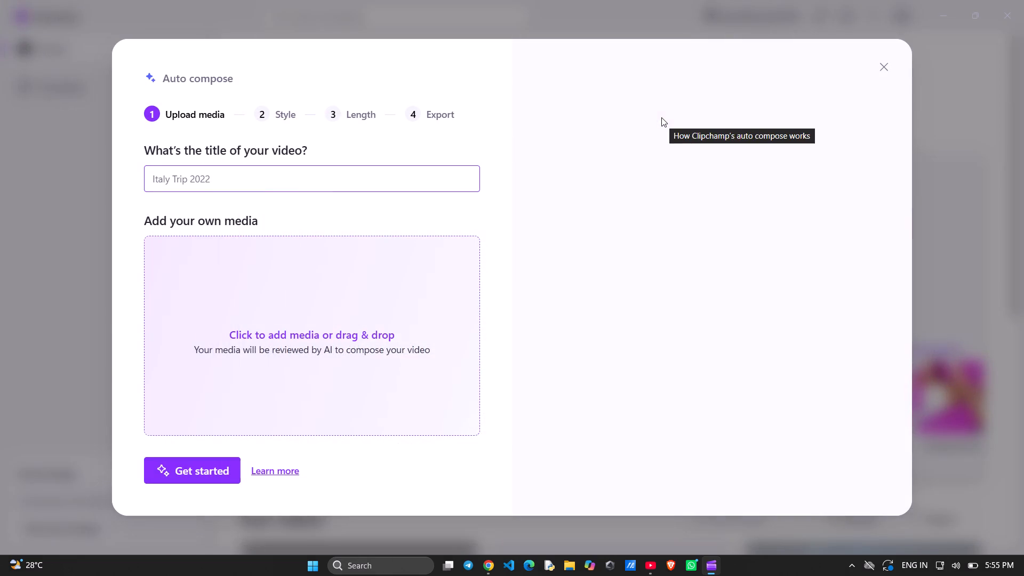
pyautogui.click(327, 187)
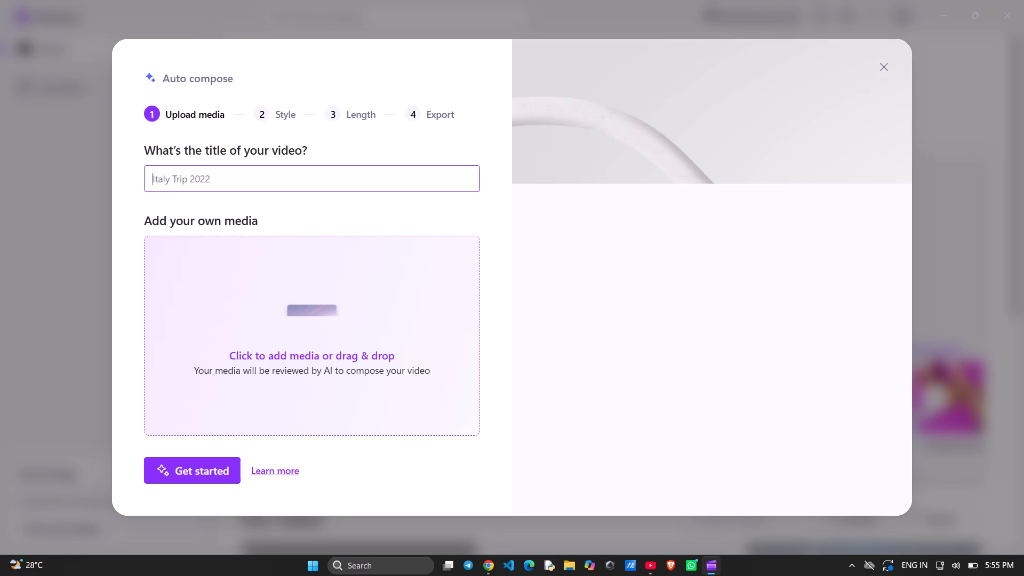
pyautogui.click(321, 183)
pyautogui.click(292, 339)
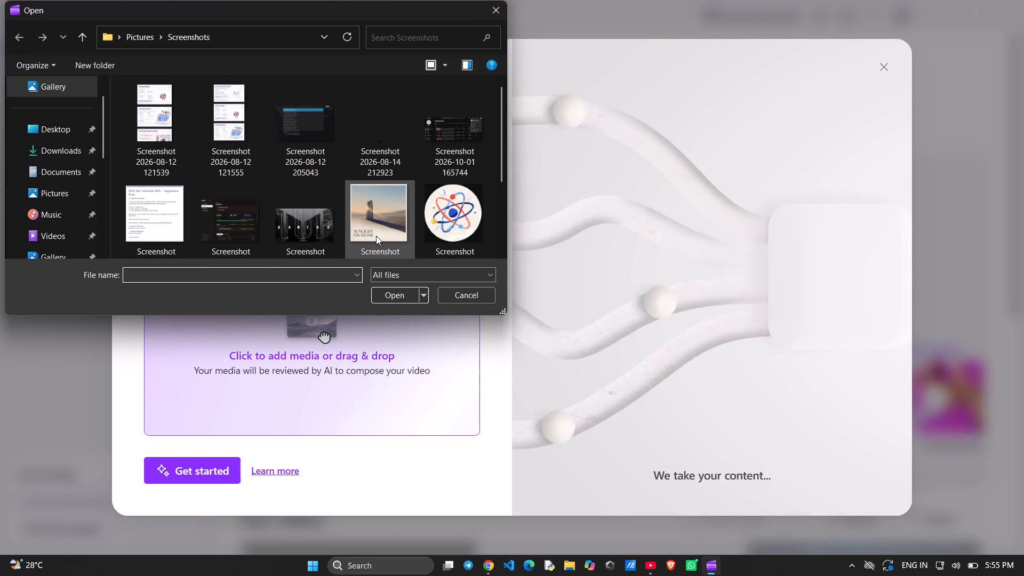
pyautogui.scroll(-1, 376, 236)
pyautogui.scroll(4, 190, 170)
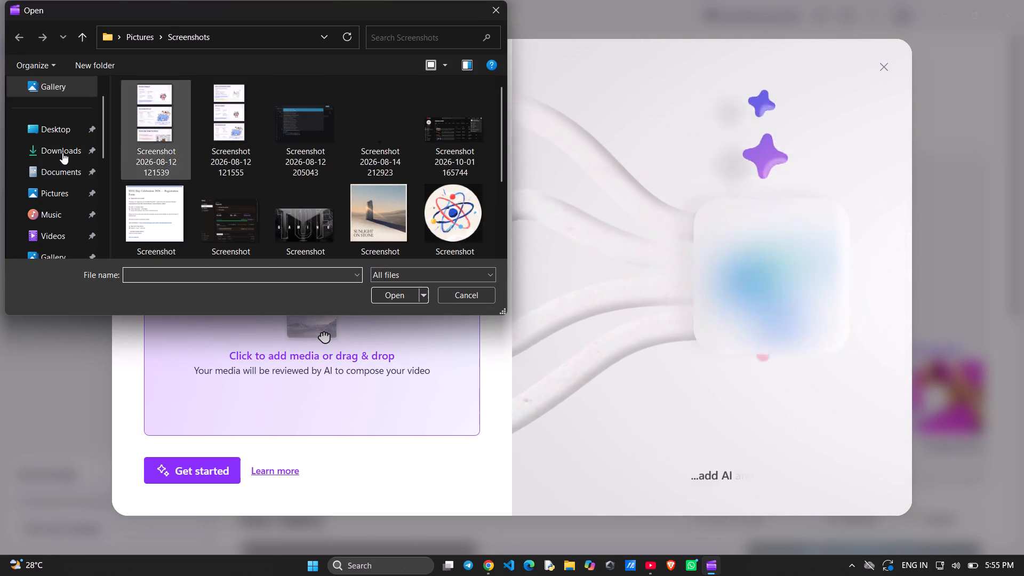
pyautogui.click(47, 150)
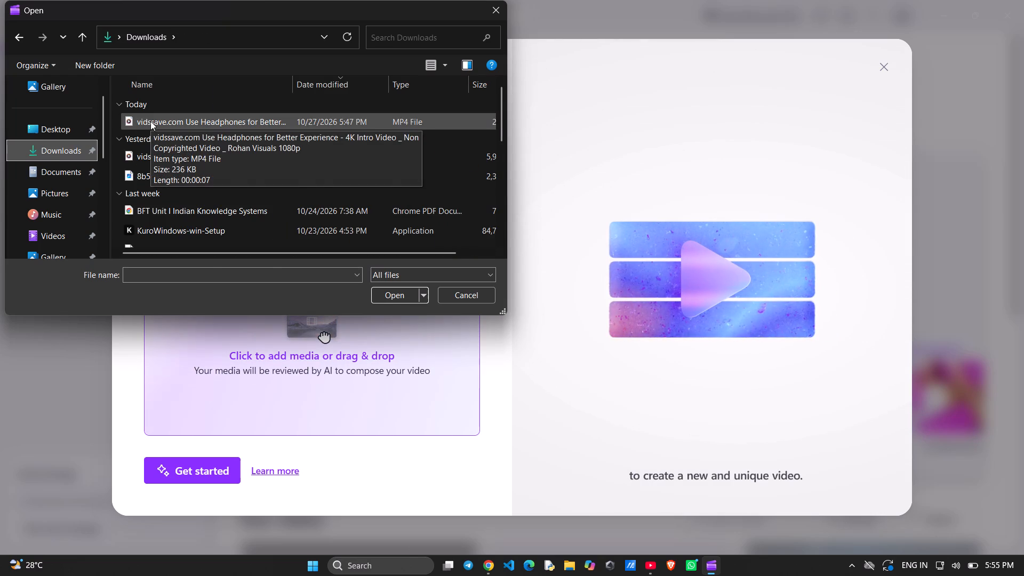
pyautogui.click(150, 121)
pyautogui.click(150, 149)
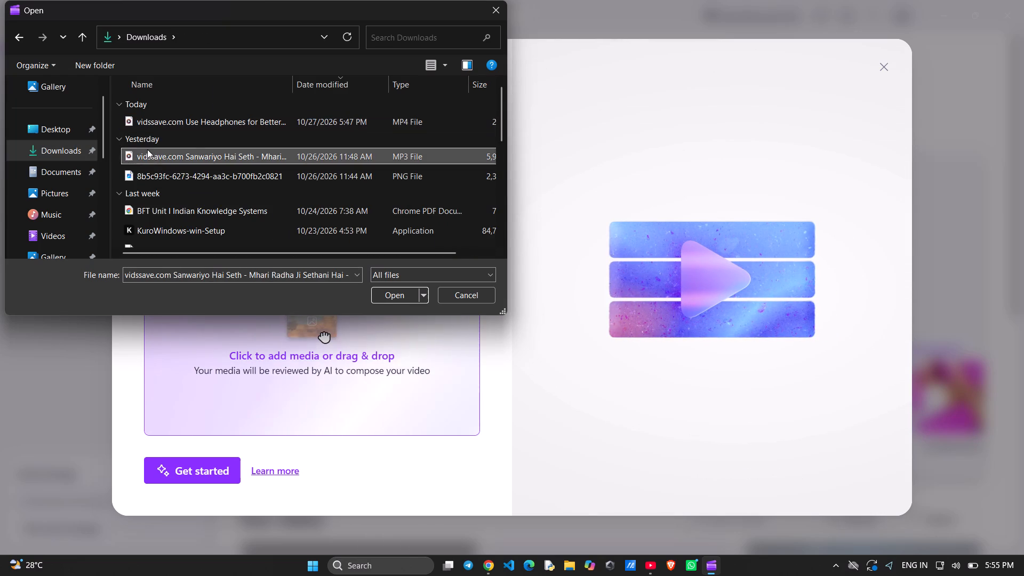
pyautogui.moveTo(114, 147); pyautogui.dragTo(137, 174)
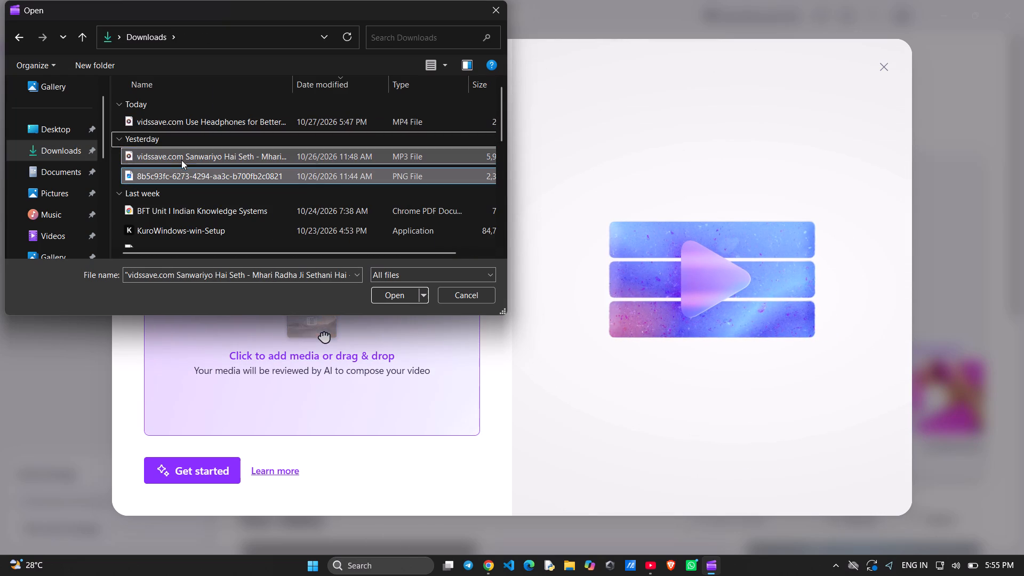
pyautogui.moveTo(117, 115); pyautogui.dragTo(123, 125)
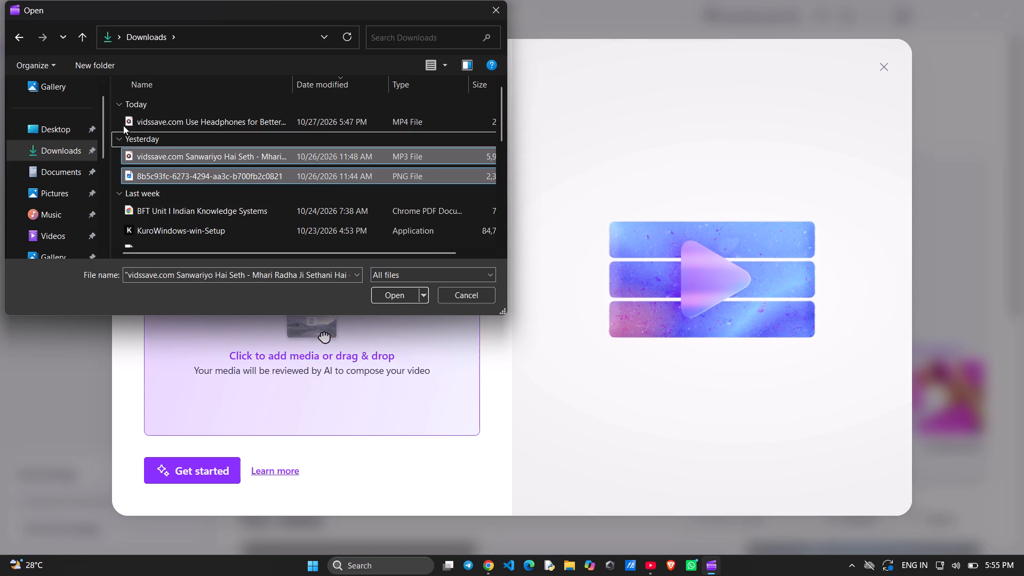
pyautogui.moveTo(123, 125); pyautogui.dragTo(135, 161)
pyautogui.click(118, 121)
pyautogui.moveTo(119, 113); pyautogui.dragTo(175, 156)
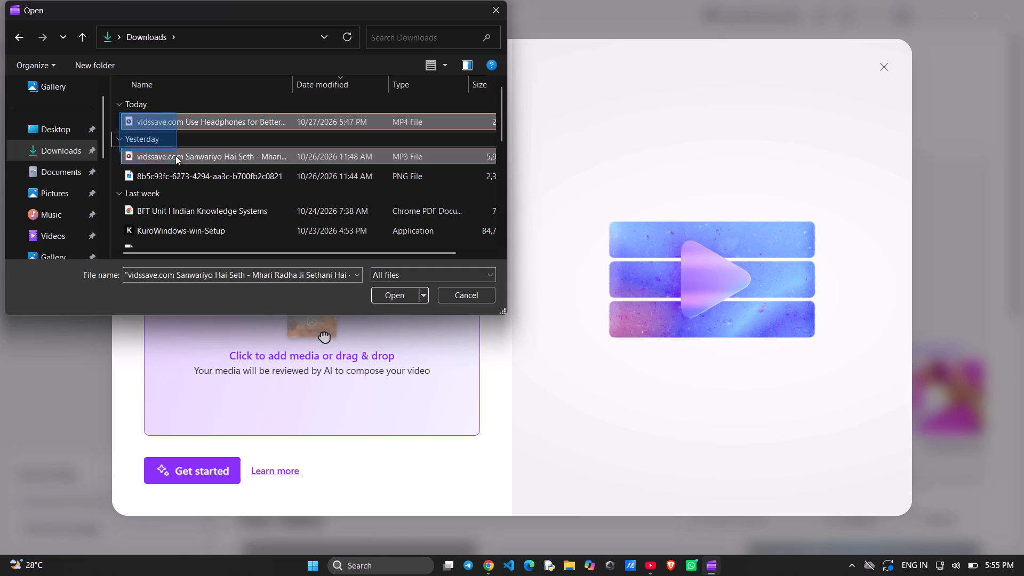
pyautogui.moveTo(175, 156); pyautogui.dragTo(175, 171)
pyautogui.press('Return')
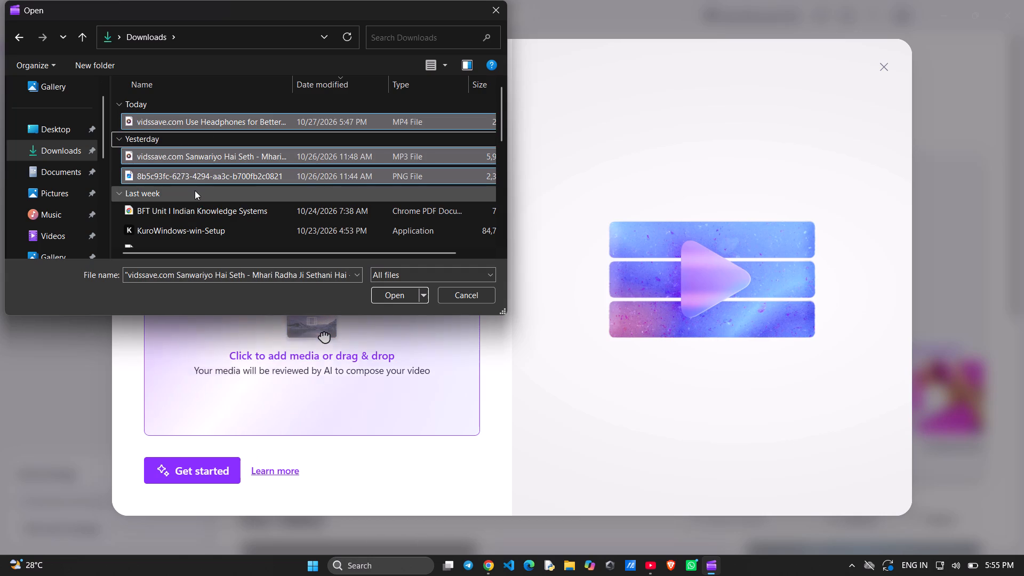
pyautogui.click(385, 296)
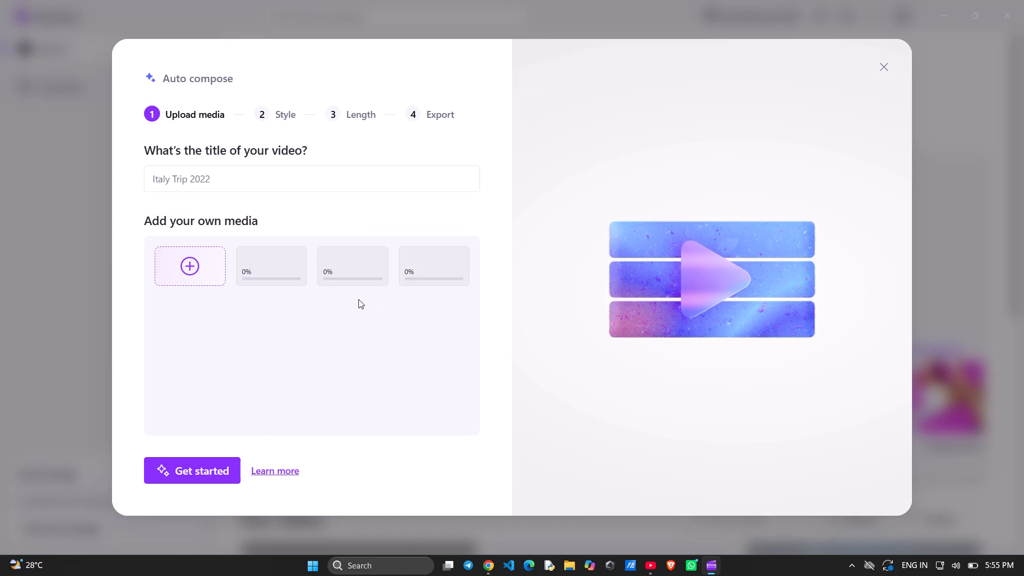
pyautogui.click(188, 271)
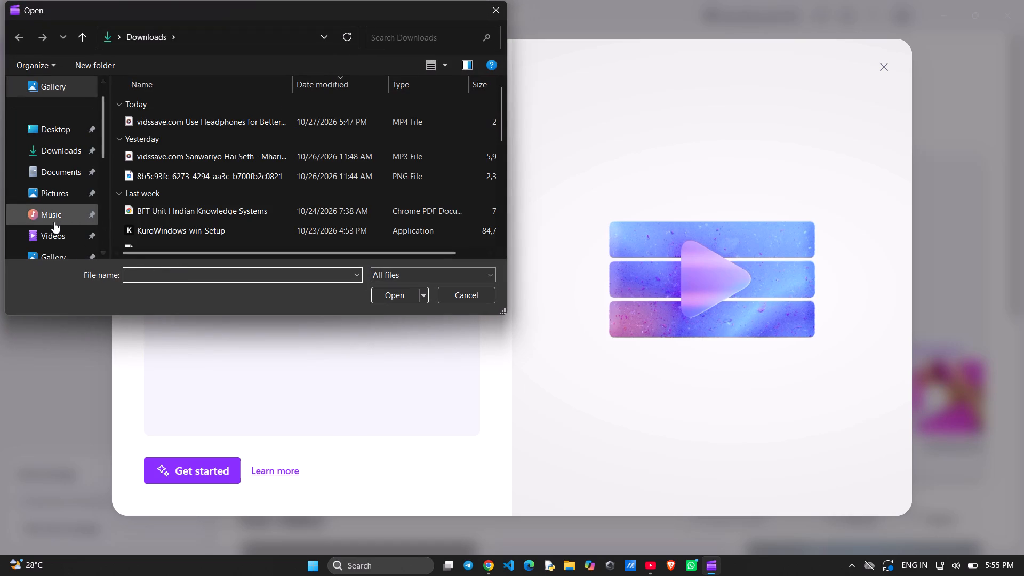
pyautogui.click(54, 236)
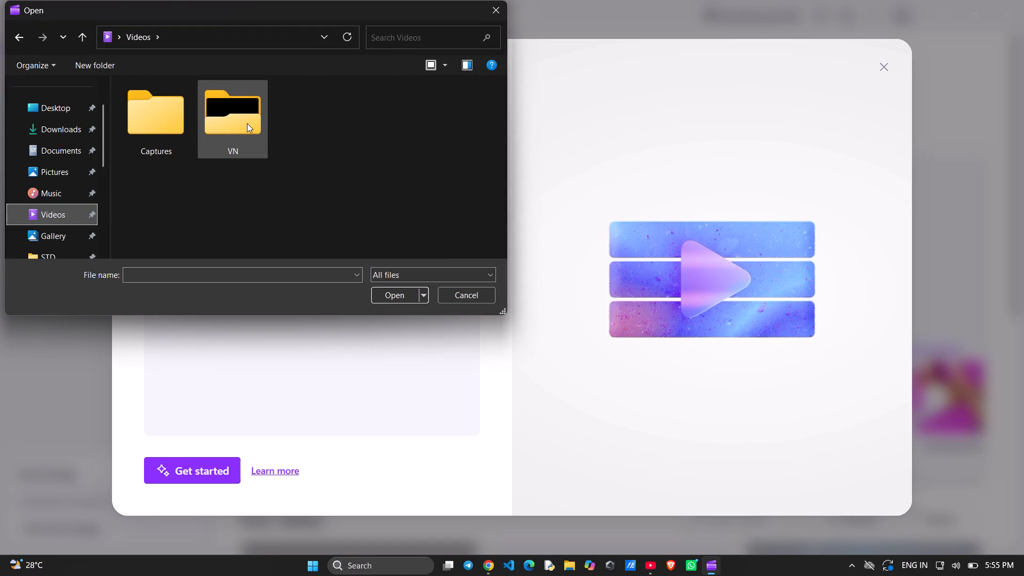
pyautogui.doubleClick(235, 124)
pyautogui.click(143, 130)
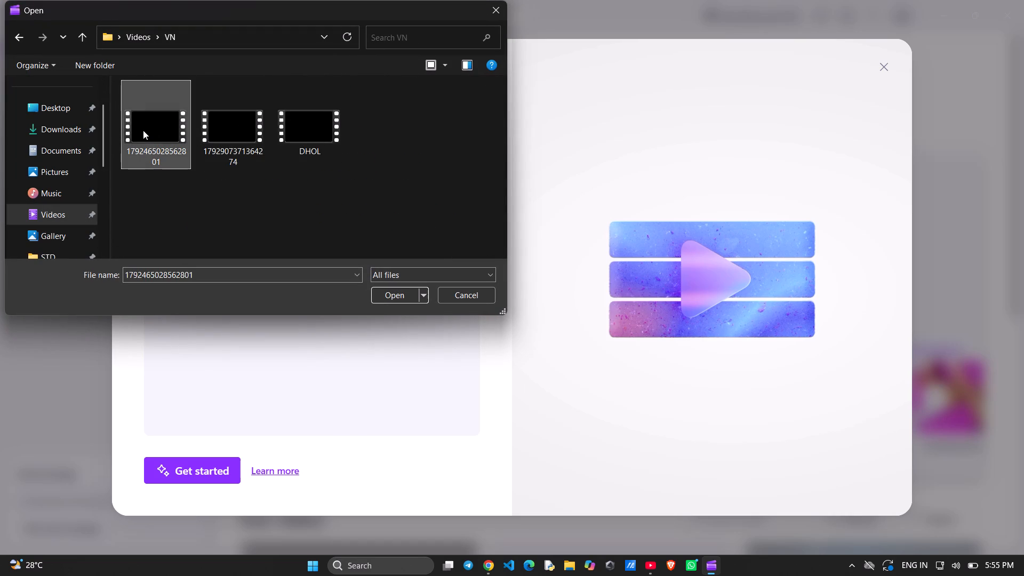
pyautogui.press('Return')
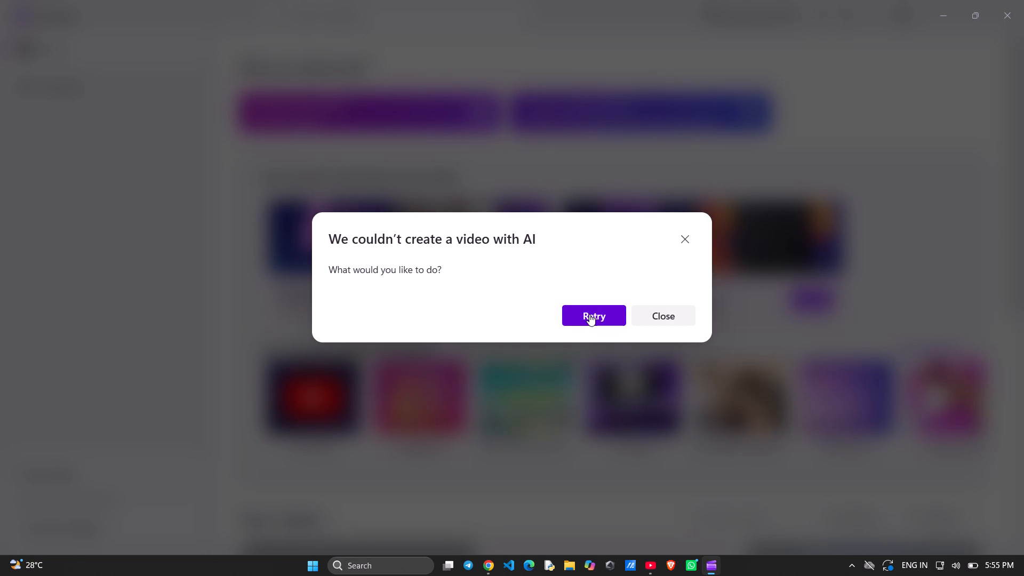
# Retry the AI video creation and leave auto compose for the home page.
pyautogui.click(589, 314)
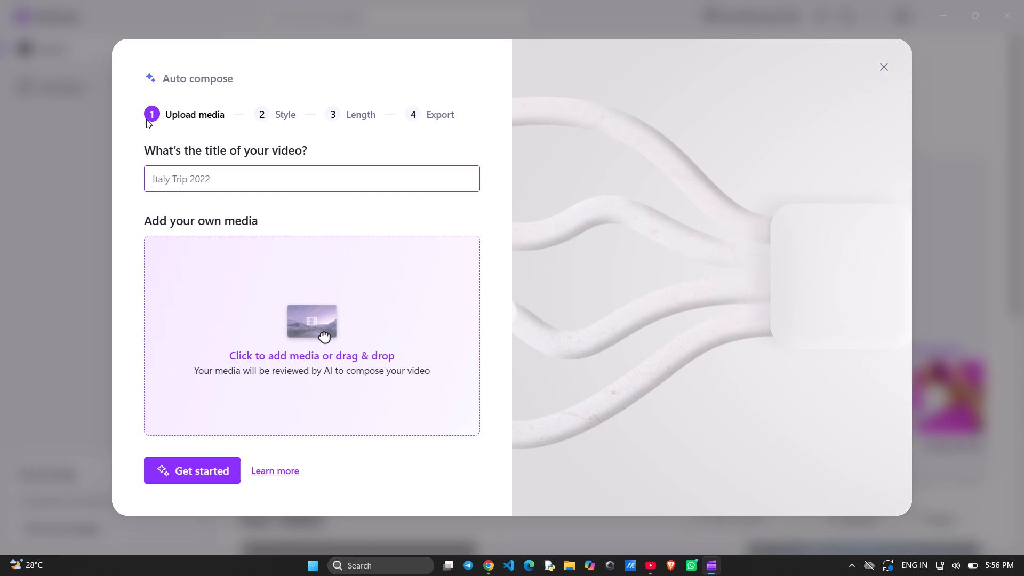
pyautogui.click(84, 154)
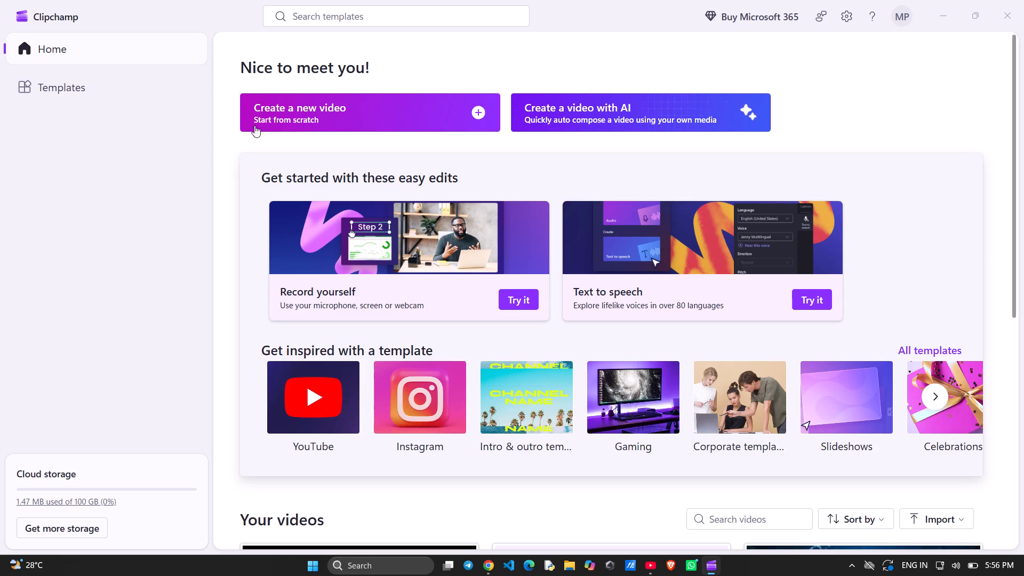
pyautogui.click(292, 111)
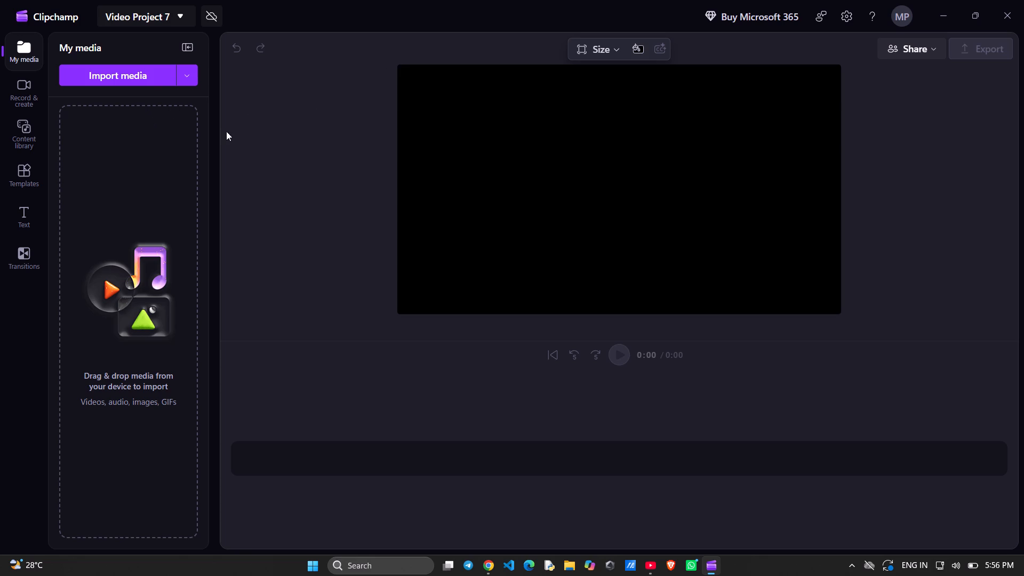
pyautogui.click(144, 71)
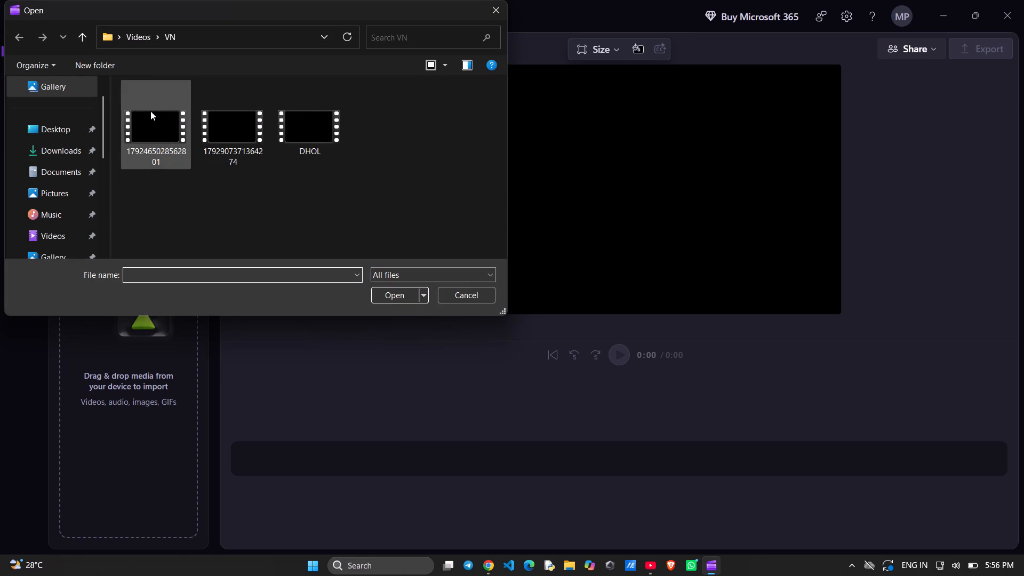
pyautogui.click(139, 125)
pyautogui.press('Return')
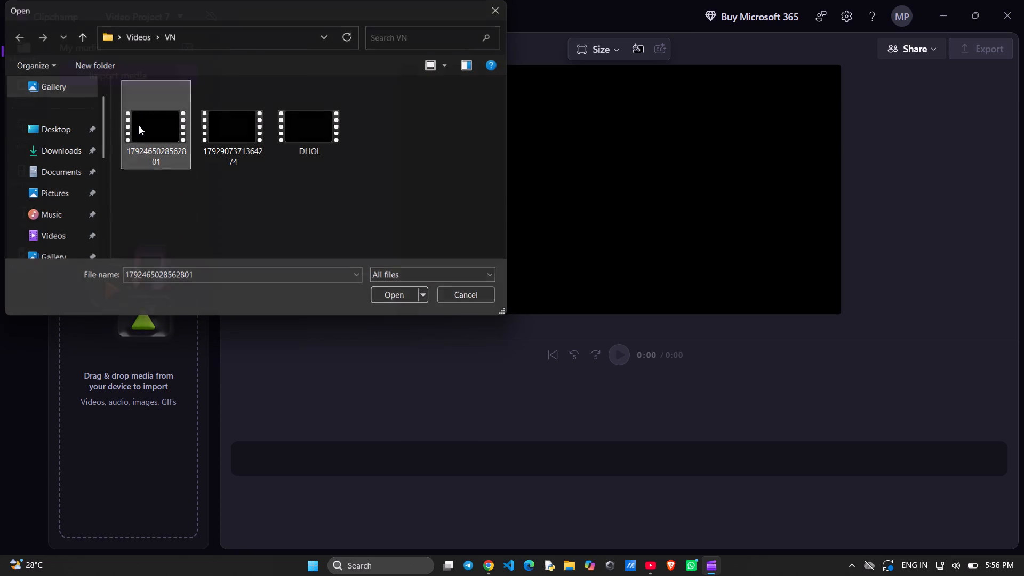
# Import the headphones intro MP4, the Sanwariyo Hai Seth MP3 and the song PNG from Downloads.
pyautogui.click(102, 77)
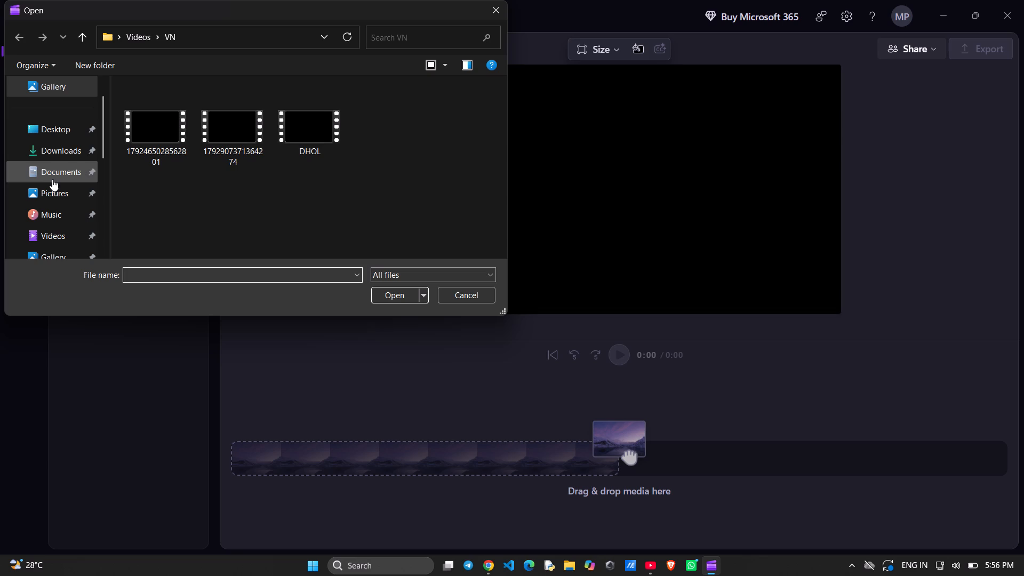
pyautogui.click(49, 151)
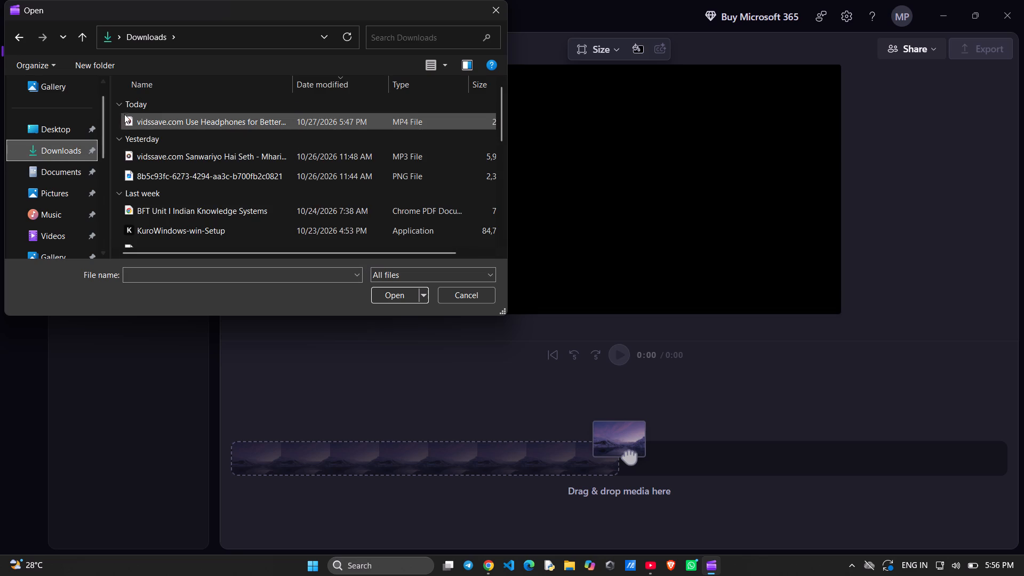
pyautogui.moveTo(119, 115); pyautogui.dragTo(170, 177)
pyautogui.press('Return')
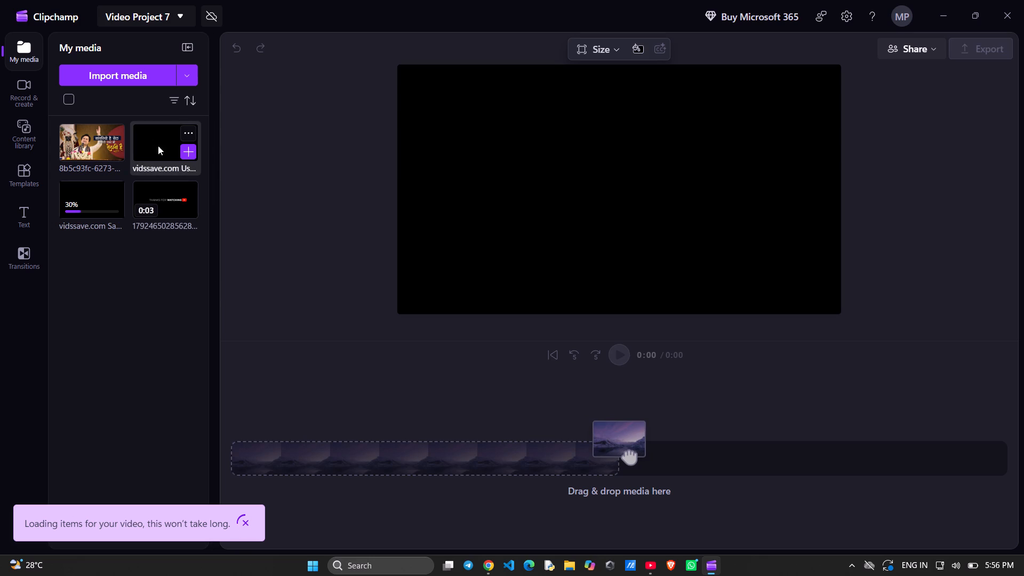
# Place the headphones intro, the song image and the thanks-for-watching outro one after another on the timeline's video track.
pyautogui.moveTo(158, 145); pyautogui.dragTo(310, 468)
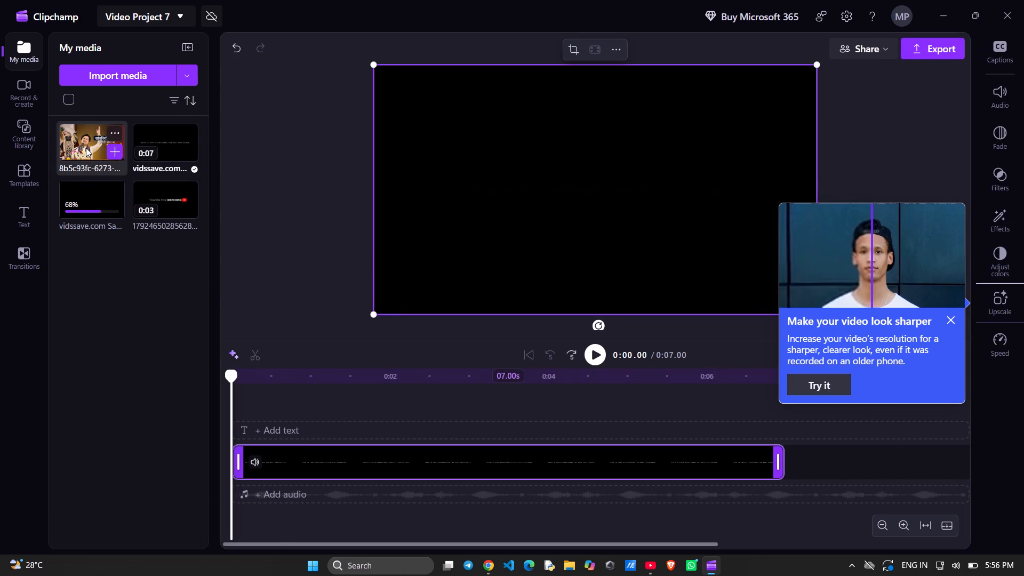
pyautogui.moveTo(70, 142); pyautogui.dragTo(865, 523)
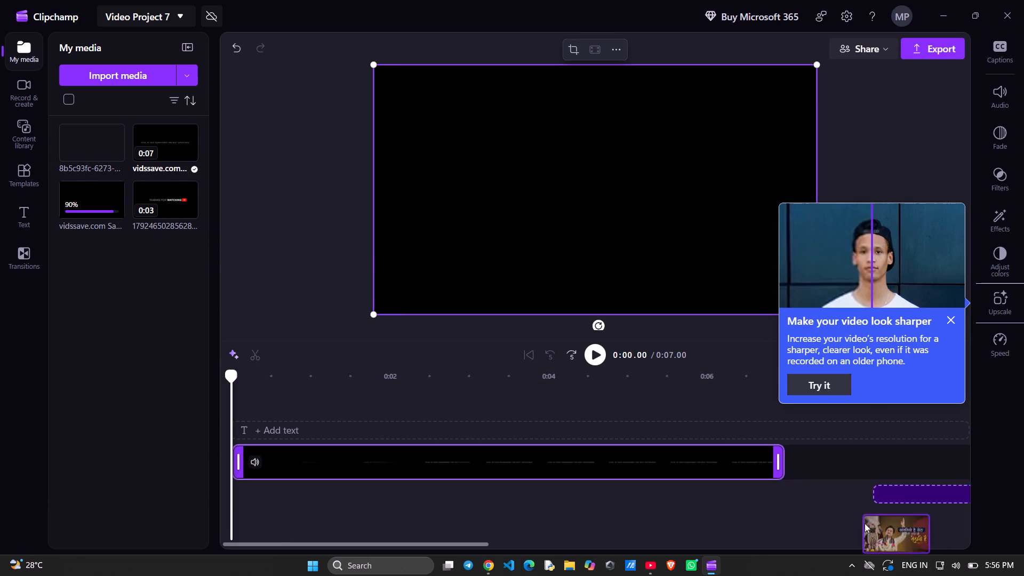
pyautogui.moveTo(865, 523); pyautogui.dragTo(818, 461)
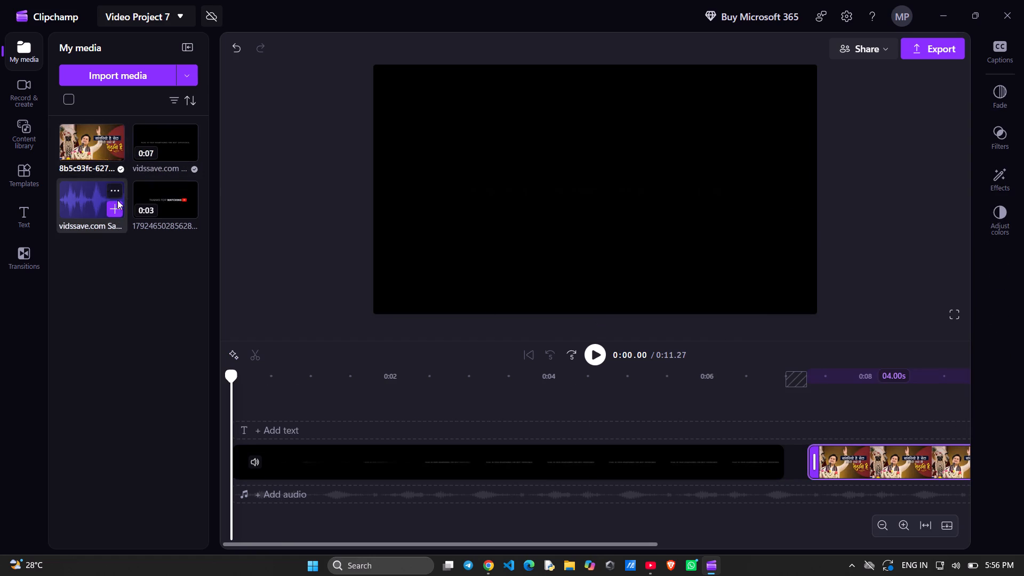
pyautogui.moveTo(172, 198); pyautogui.dragTo(981, 487)
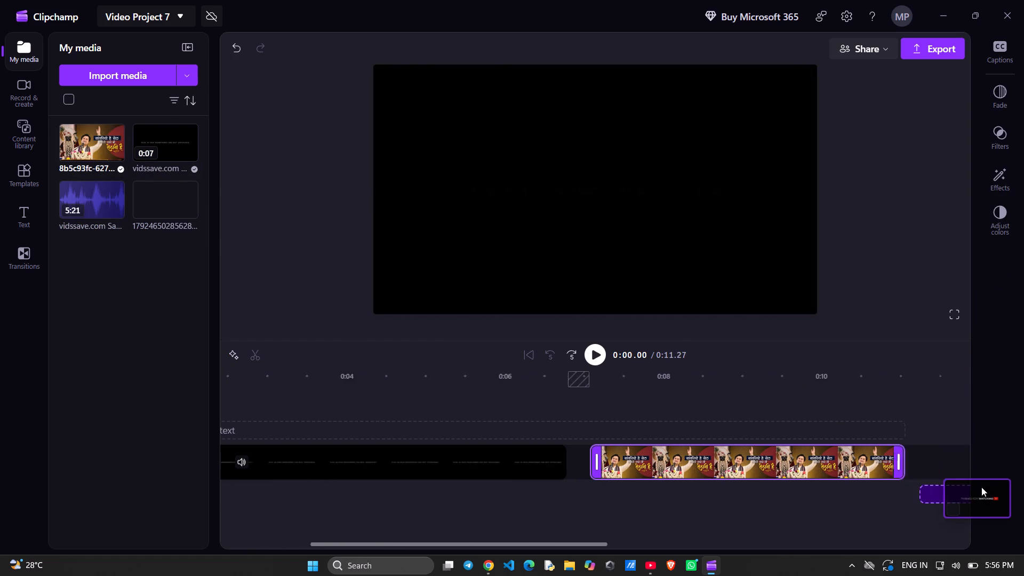
pyautogui.moveTo(981, 487); pyautogui.dragTo(767, 453)
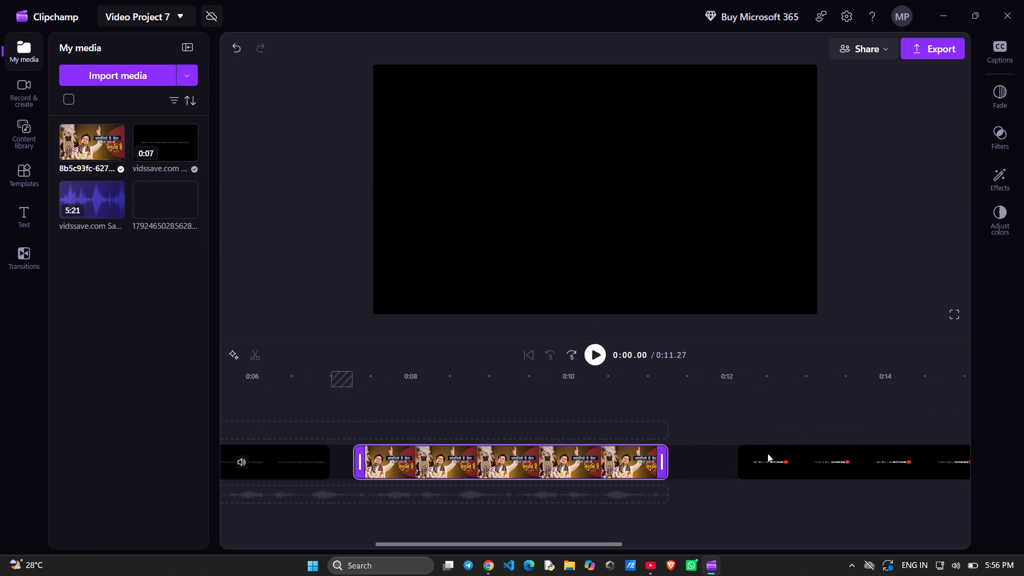
pyautogui.moveTo(767, 453); pyautogui.dragTo(704, 450)
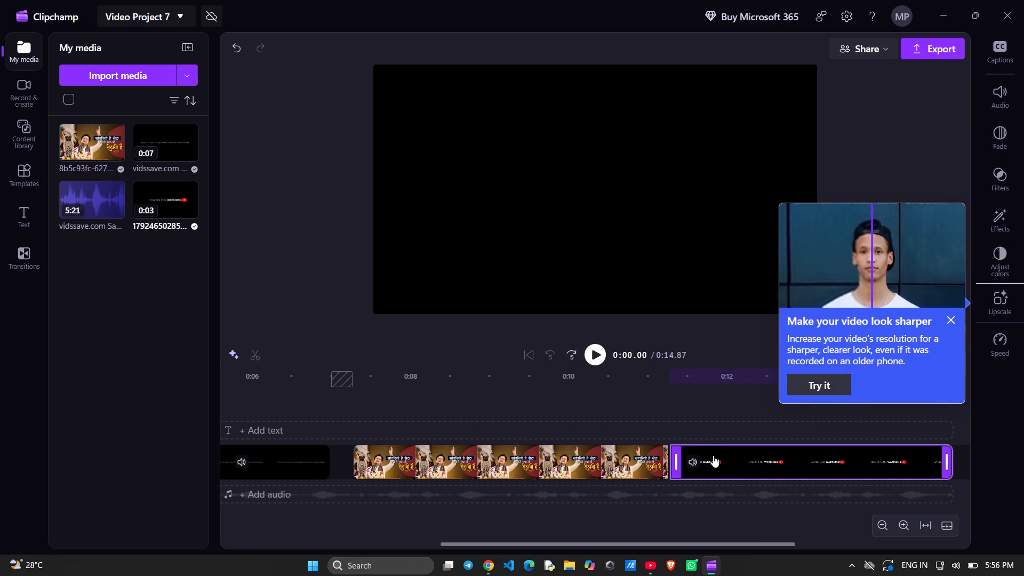
# Close the gaps by moving the song image against the intro and the outro against the image.
pyautogui.moveTo(390, 464); pyautogui.dragTo(365, 456)
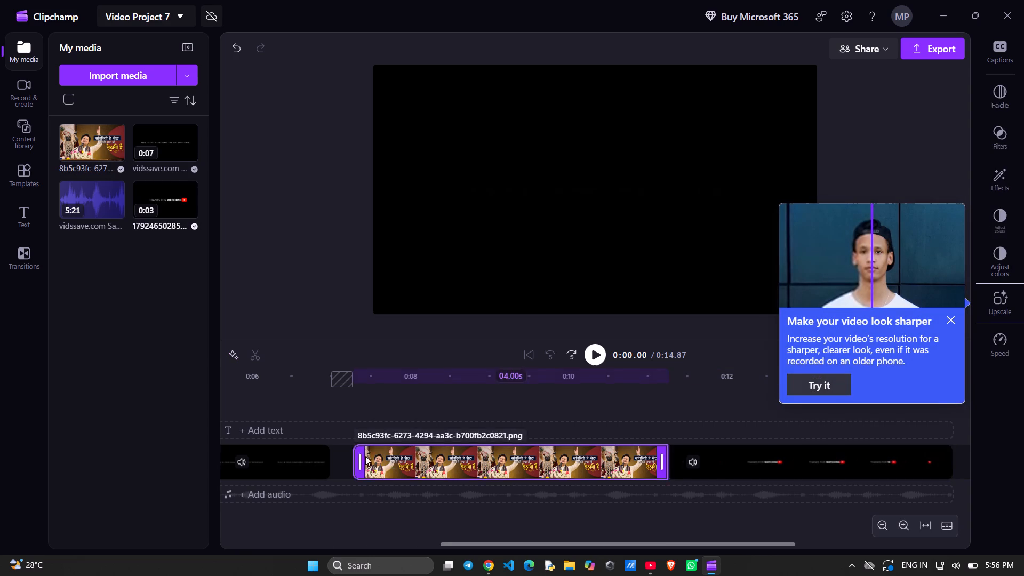
pyautogui.moveTo(365, 456); pyautogui.dragTo(359, 456)
pyautogui.moveTo(719, 455); pyautogui.dragTo(701, 455)
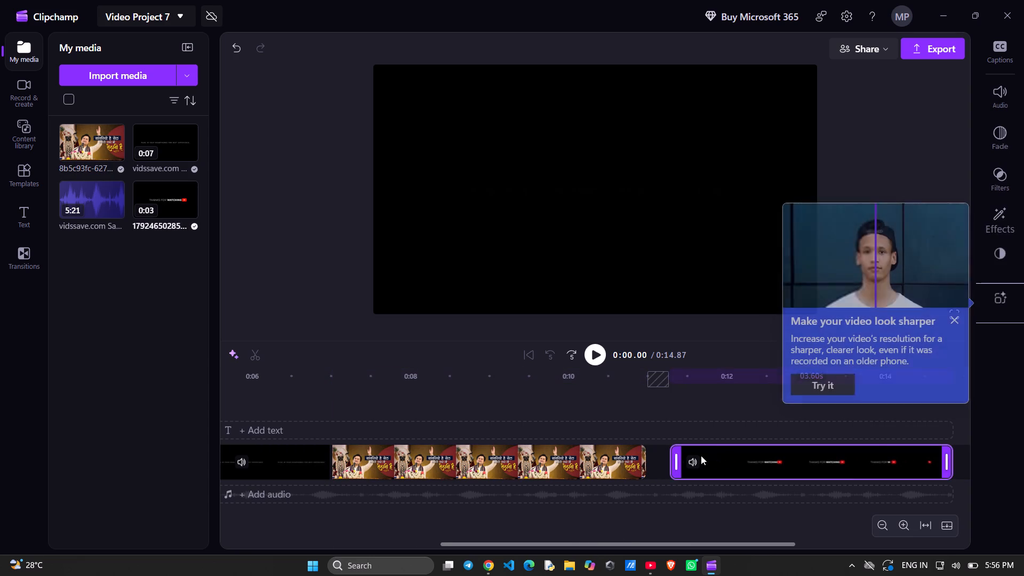
pyautogui.moveTo(701, 455); pyautogui.dragTo(684, 455)
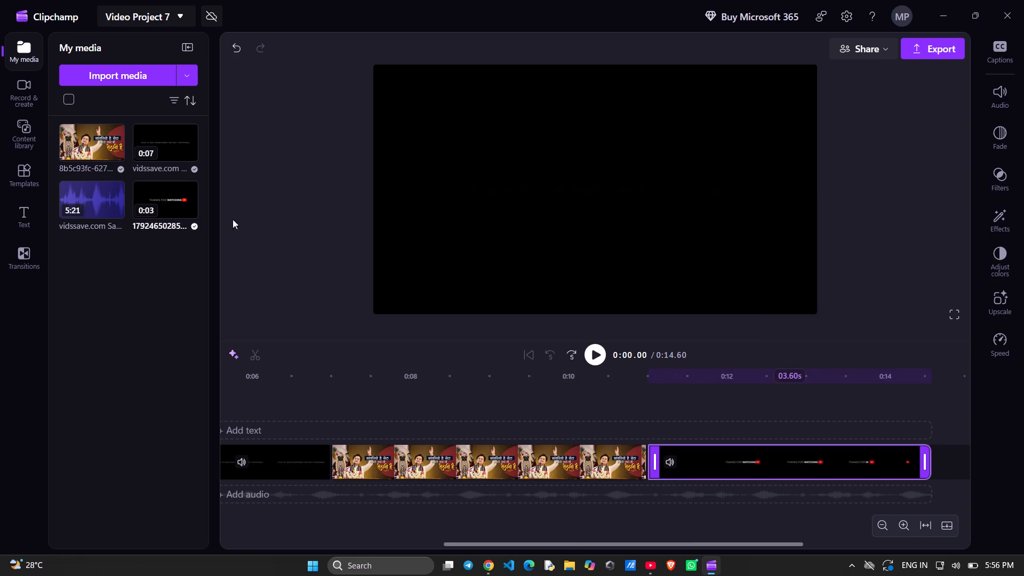
# Place the Sanwariyo Hai Seth MP3 on its own track above the video clips, starting at about 6.3 seconds.
pyautogui.moveTo(97, 201); pyautogui.dragTo(299, 391)
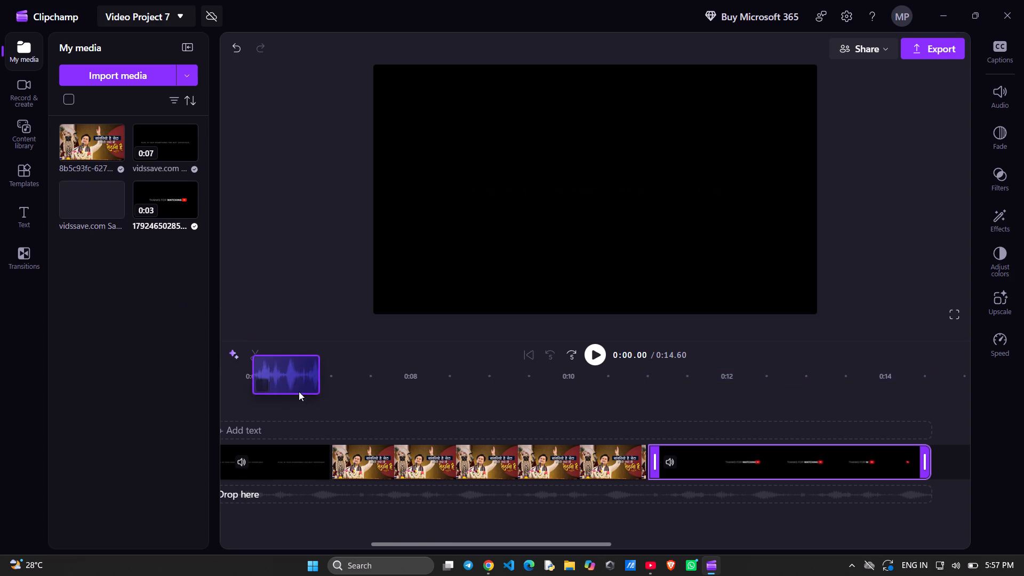
pyautogui.moveTo(299, 391); pyautogui.dragTo(313, 419)
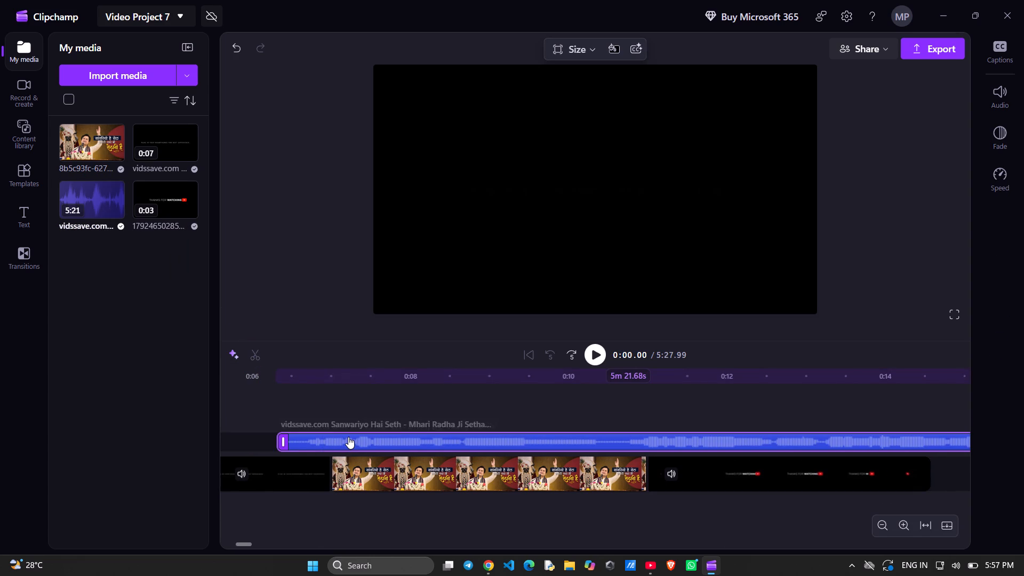
# Move the Sanwariyo Hai Seth MP3 to the very start of the timeline.
pyautogui.moveTo(348, 437); pyautogui.dragTo(206, 436)
# Play the opening of the video with the music and rewind to the beginning.
pyautogui.press('space')
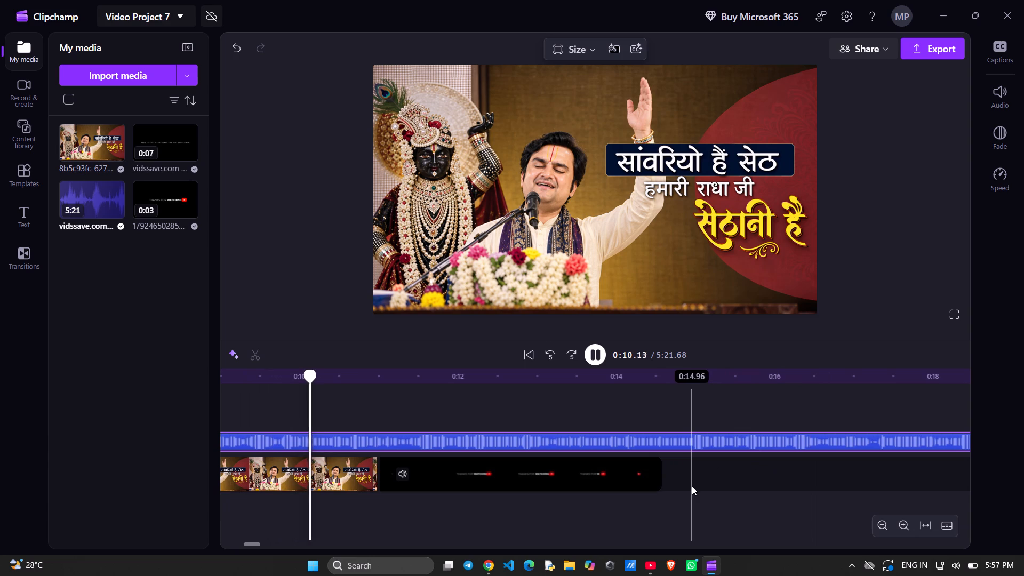
pyautogui.press('Left')
pyautogui.press('Left')
pyautogui.press('Left')
pyautogui.press('Left')
pyautogui.press('Left')
pyautogui.press('Left')
pyautogui.press('Left')
pyautogui.press('Left')
pyautogui.press('Left')
pyautogui.press('Left')
pyautogui.press('Left')
pyautogui.press('Left')
pyautogui.press('Left')
pyautogui.press('Left')
pyautogui.press('Left')
pyautogui.press('Left')
pyautogui.press('Left')
pyautogui.press('Left')
pyautogui.press('Left')
pyautogui.press('Left')
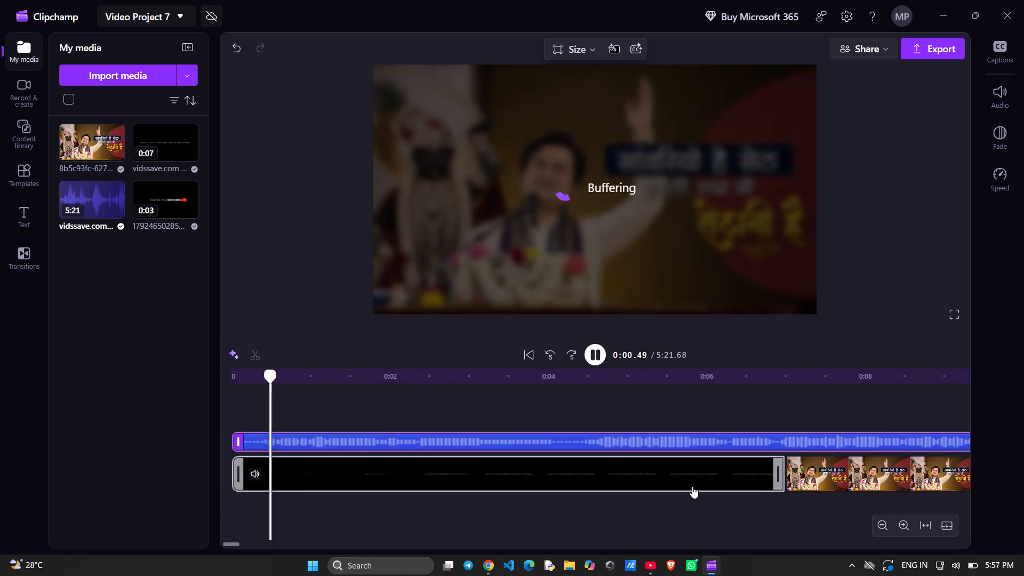
# Split the headphones intro at 1.13 seconds and delete the section before the cut.
pyautogui.press('space')
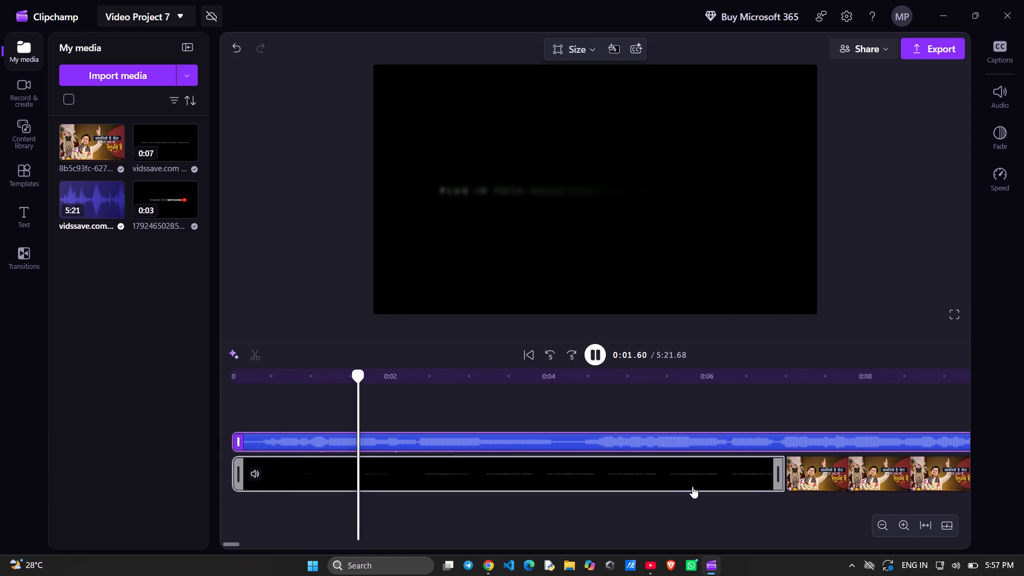
pyautogui.press('Left')
pyautogui.press('Left')
pyautogui.press('Left')
pyautogui.press('Left')
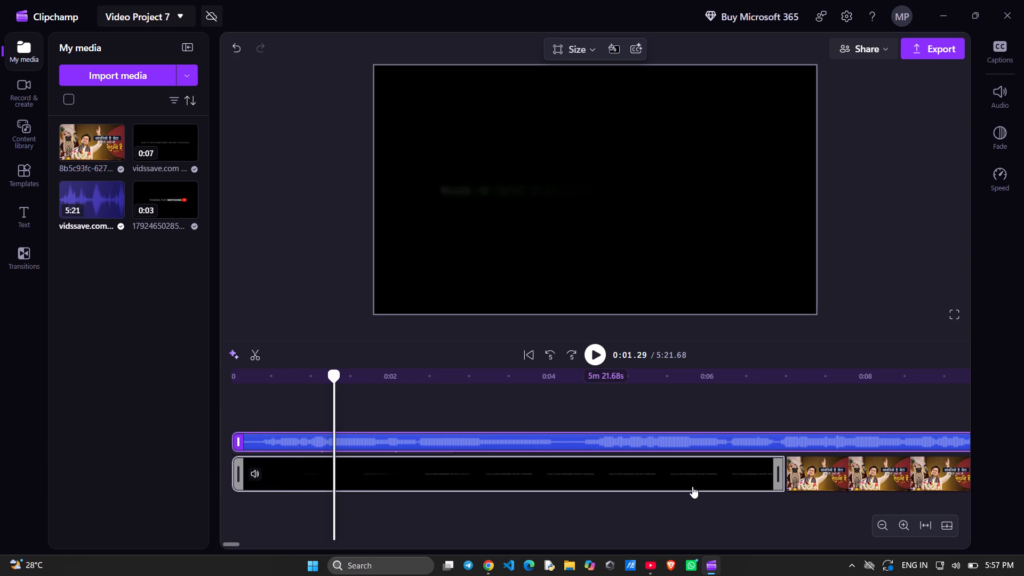
pyautogui.press('Left')
pyautogui.press('Left')
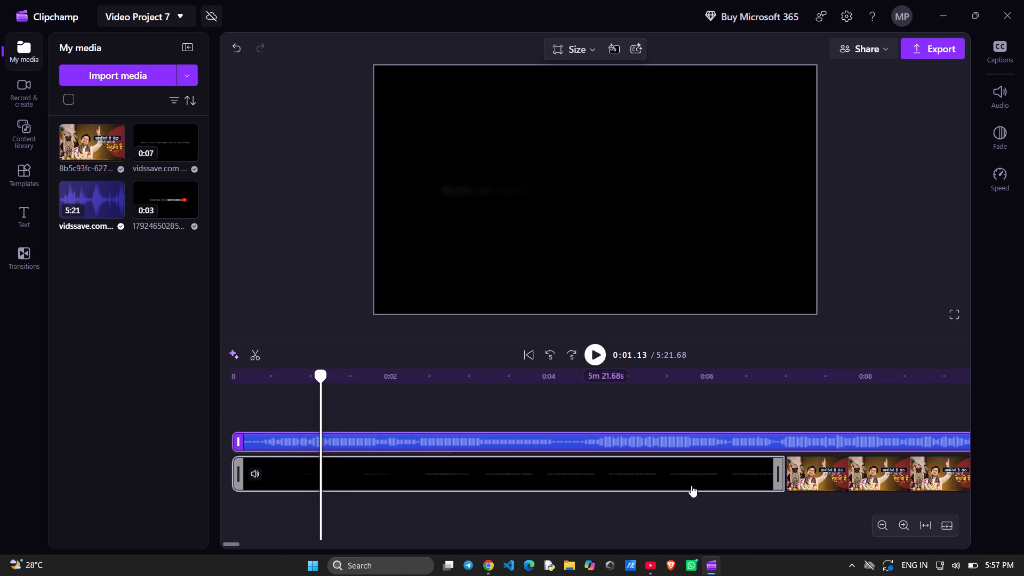
pyautogui.hotkey('ctrl', 'b')
pyautogui.rightClick(307, 476)
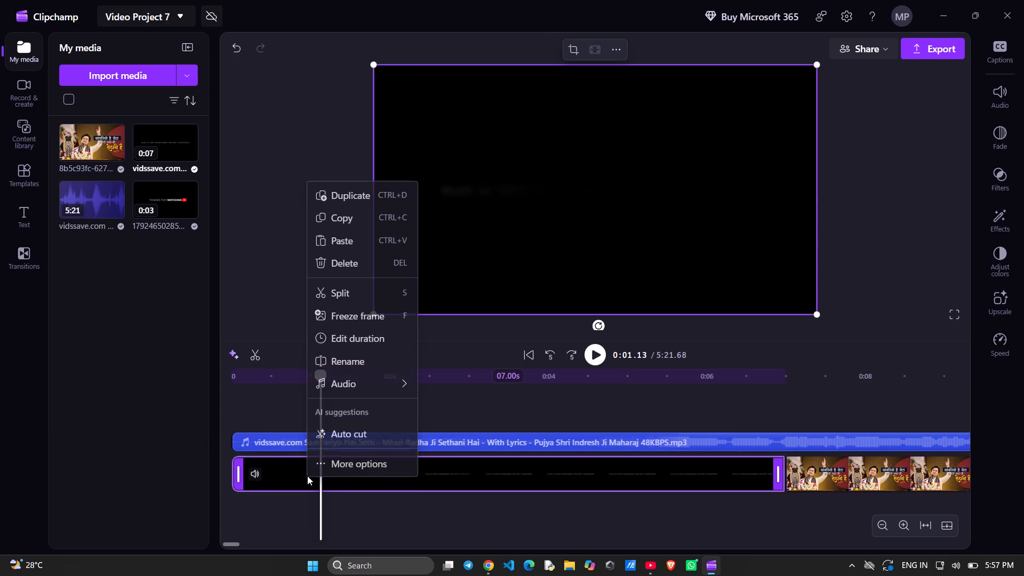
pyautogui.click(338, 291)
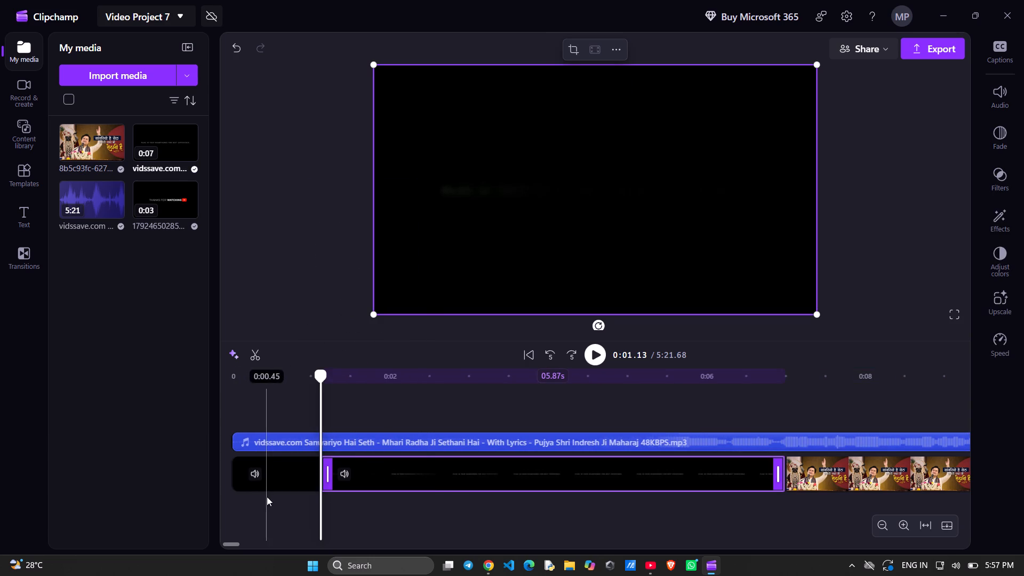
pyautogui.moveTo(267, 497); pyautogui.dragTo(269, 492)
pyautogui.click(270, 483)
pyautogui.press('BackSpace')
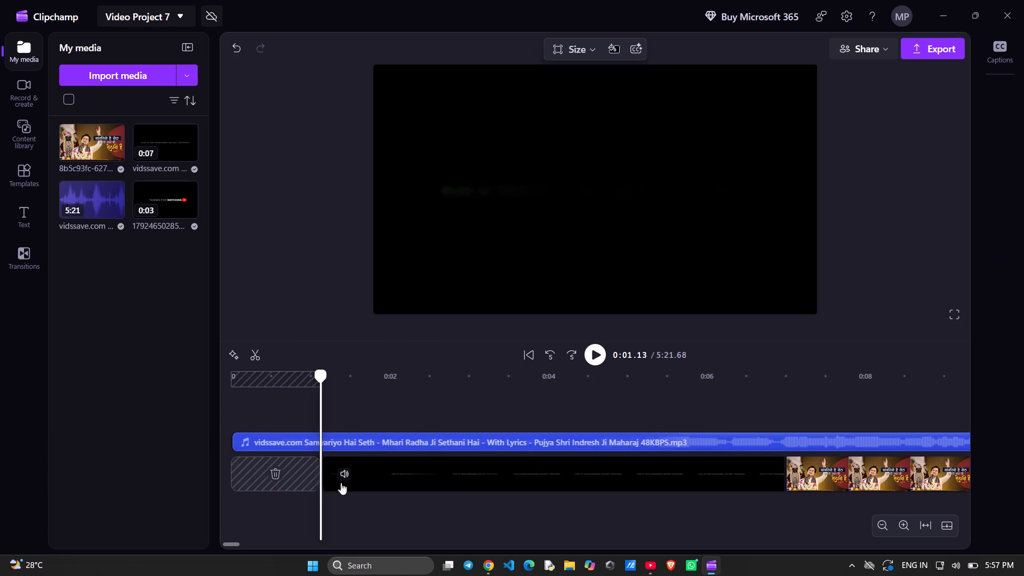
# Move the shortened headphones intro to the start of the timeline and extend the song image's beginning back to meet it.
pyautogui.moveTo(397, 478); pyautogui.dragTo(311, 470)
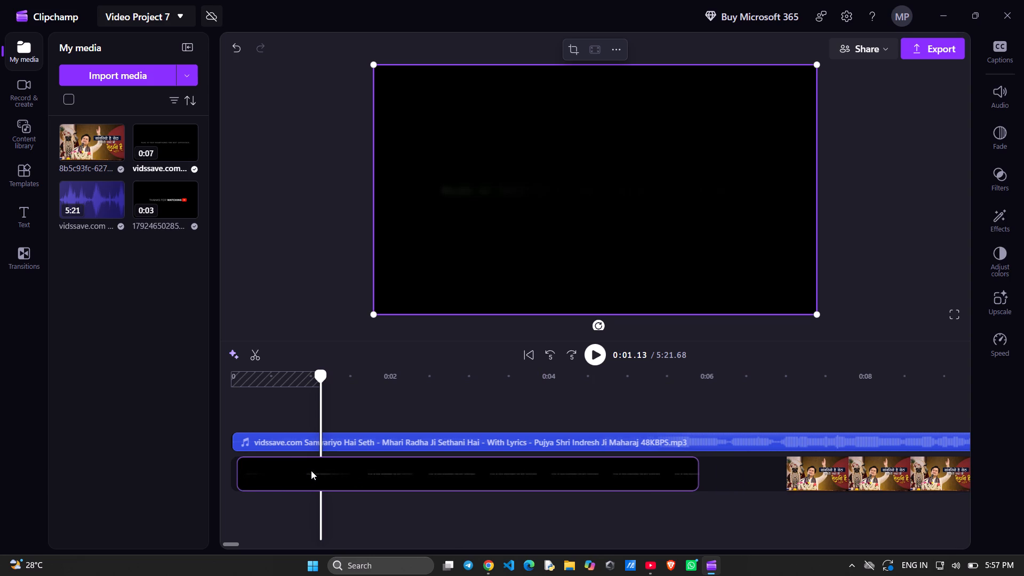
pyautogui.click(829, 465)
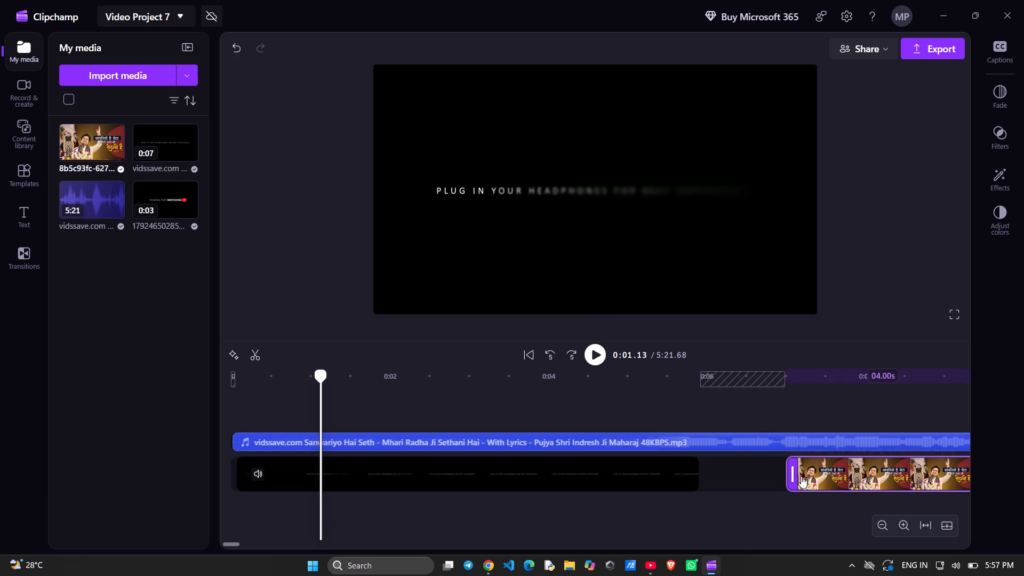
pyautogui.moveTo(793, 476); pyautogui.dragTo(706, 471)
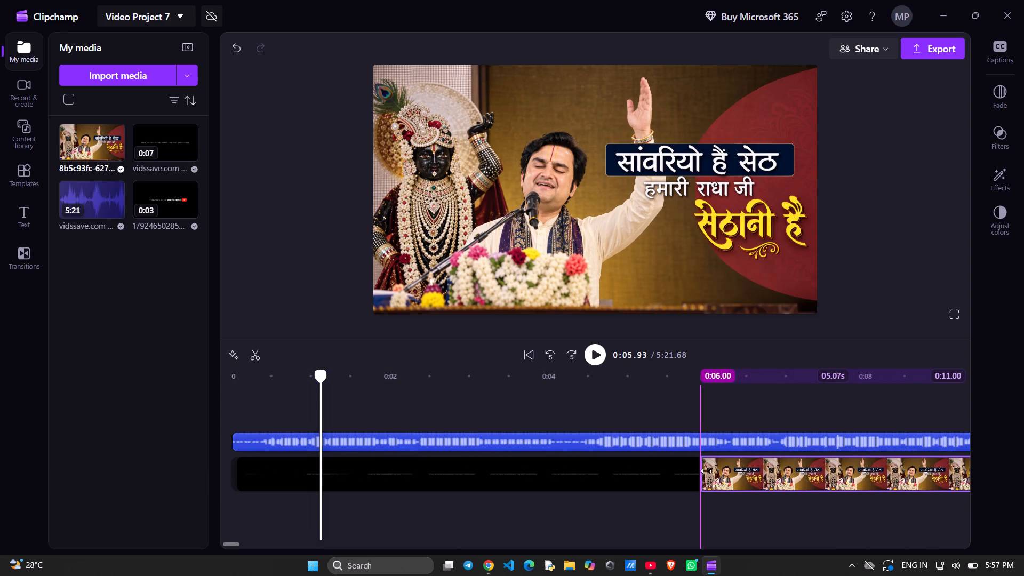
pyautogui.moveTo(706, 471); pyautogui.dragTo(706, 471)
pyautogui.press('Left')
pyautogui.press('Left')
pyautogui.press('Left')
pyautogui.press('Left')
pyautogui.press('Left')
pyautogui.press('Left')
pyautogui.press('Left')
pyautogui.press('Left')
pyautogui.press('Left')
pyautogui.press('Left')
pyautogui.press('Left')
pyautogui.press('Left')
pyautogui.press('Left')
pyautogui.press('Left')
pyautogui.press('Left')
pyautogui.press('Left')
pyautogui.press('Left')
pyautogui.press('Left')
pyautogui.press('Left')
pyautogui.press('Left')
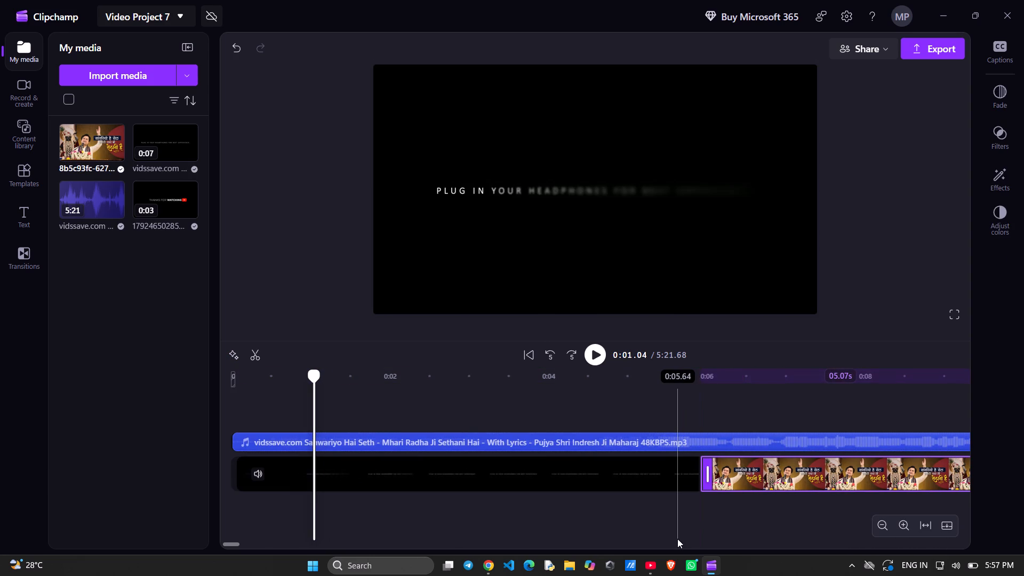
pyautogui.moveTo(575, 467); pyautogui.dragTo(545, 464)
pyautogui.moveTo(755, 474); pyautogui.dragTo(750, 474)
# Play back the change from the headphones intro to the song image.
pyautogui.press('space')
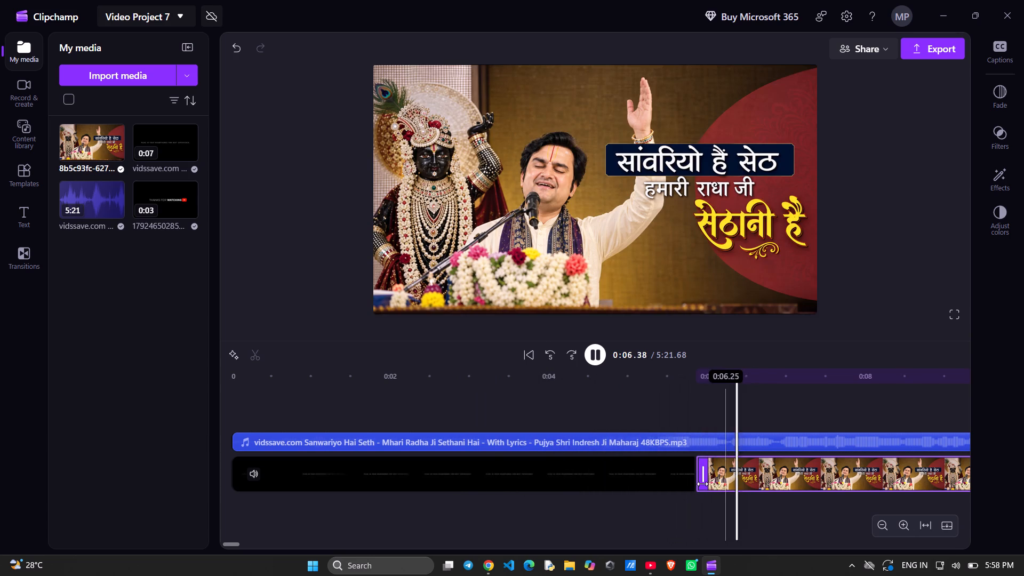
pyautogui.click(703, 510)
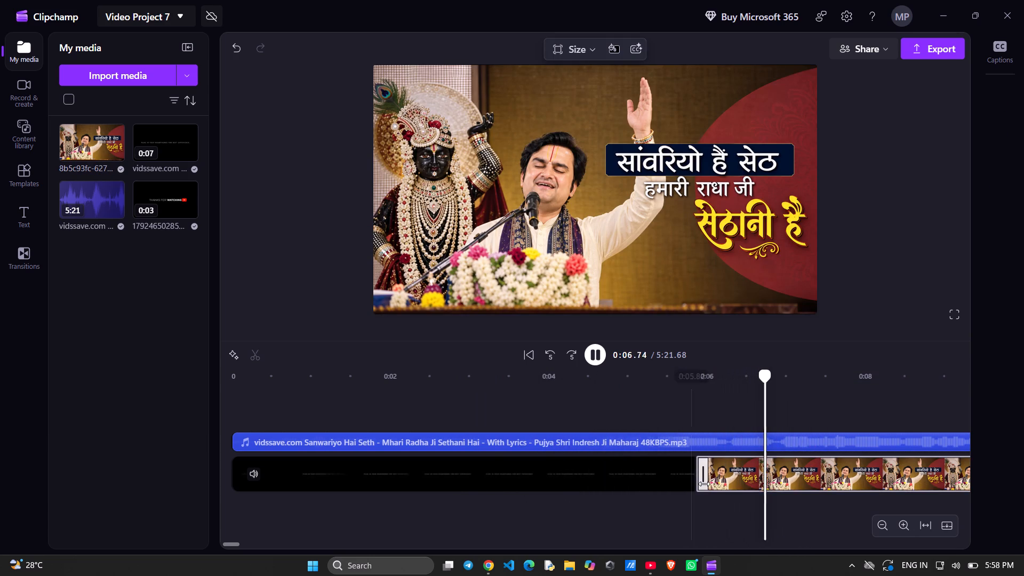
pyautogui.press('space')
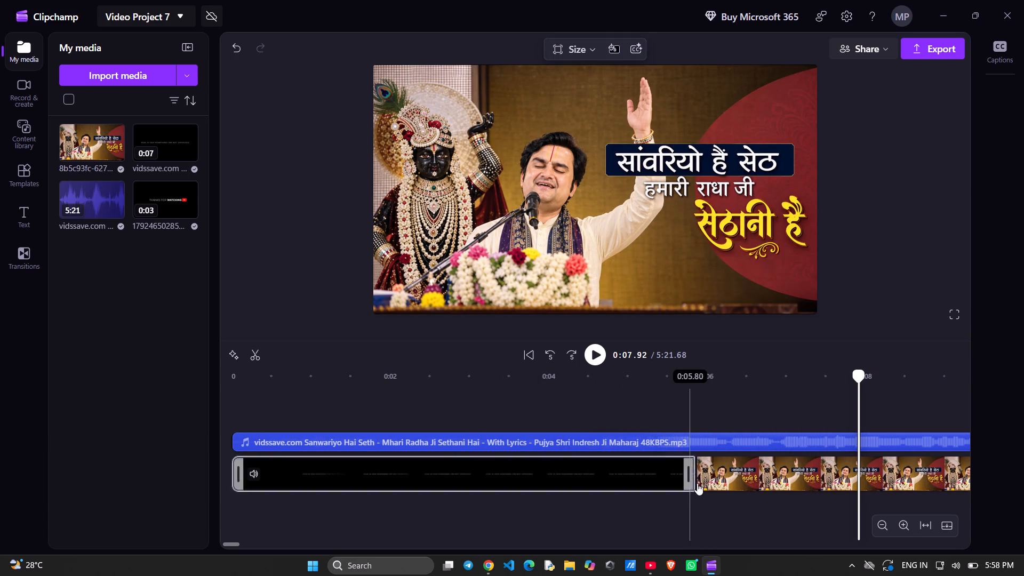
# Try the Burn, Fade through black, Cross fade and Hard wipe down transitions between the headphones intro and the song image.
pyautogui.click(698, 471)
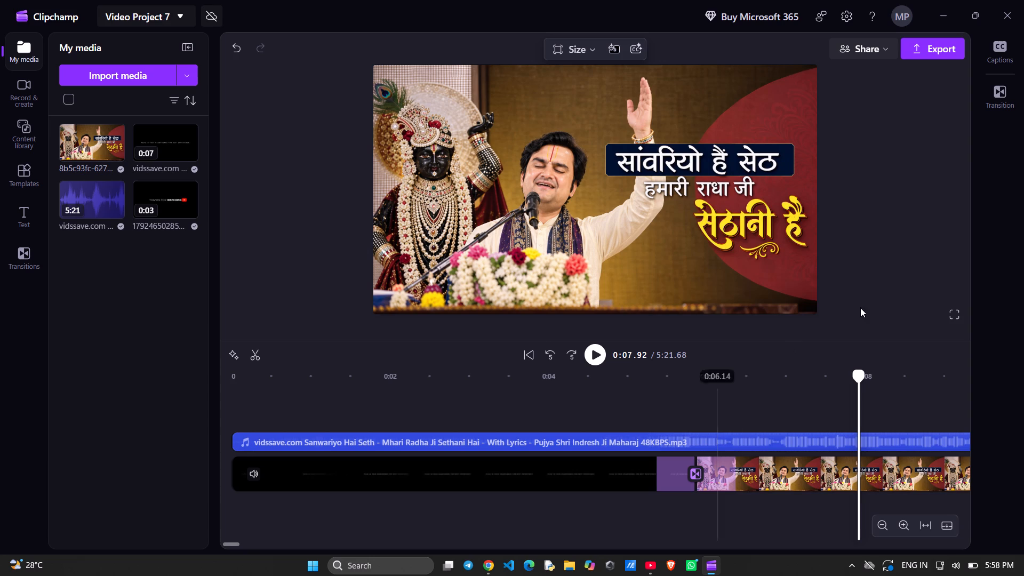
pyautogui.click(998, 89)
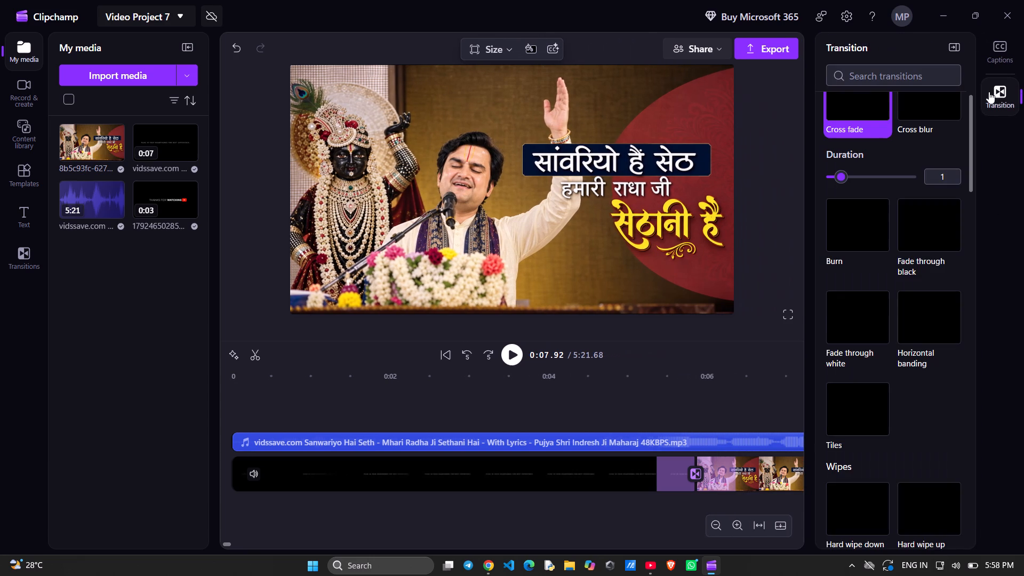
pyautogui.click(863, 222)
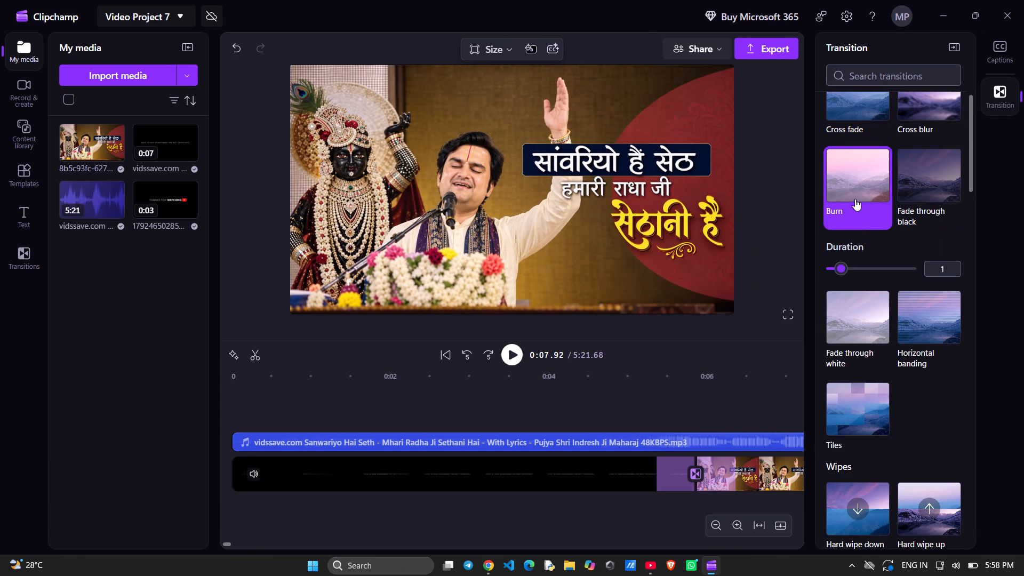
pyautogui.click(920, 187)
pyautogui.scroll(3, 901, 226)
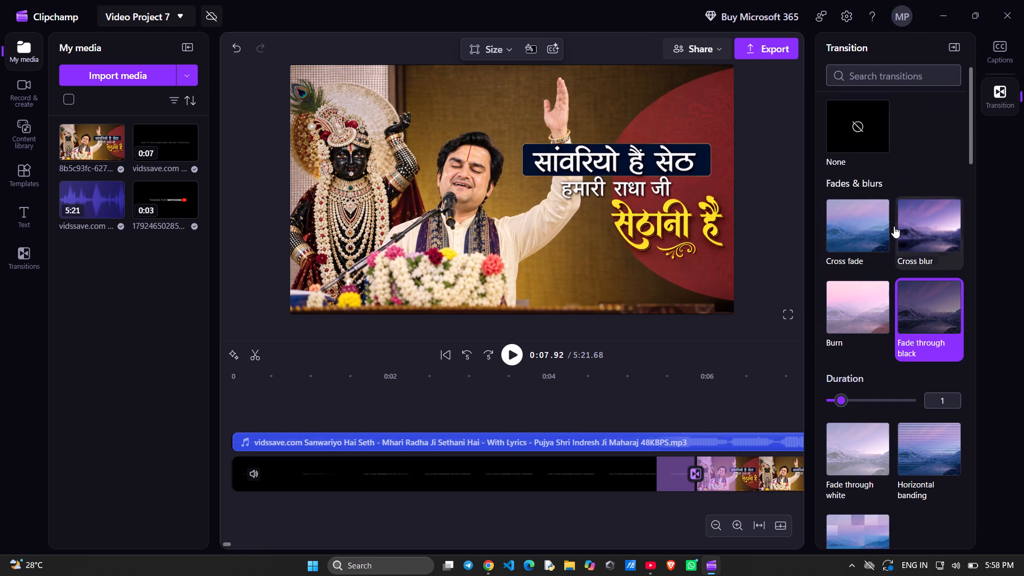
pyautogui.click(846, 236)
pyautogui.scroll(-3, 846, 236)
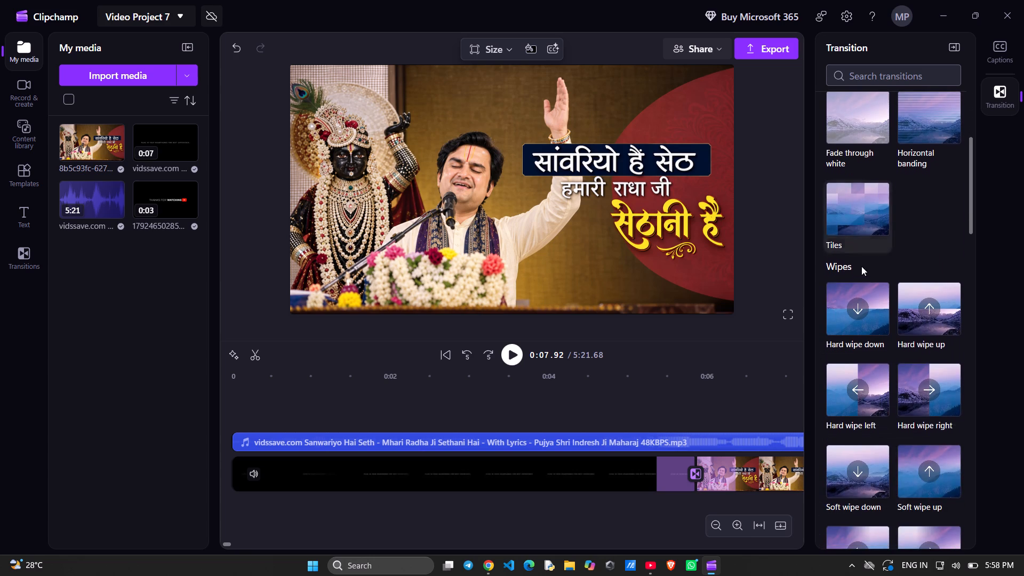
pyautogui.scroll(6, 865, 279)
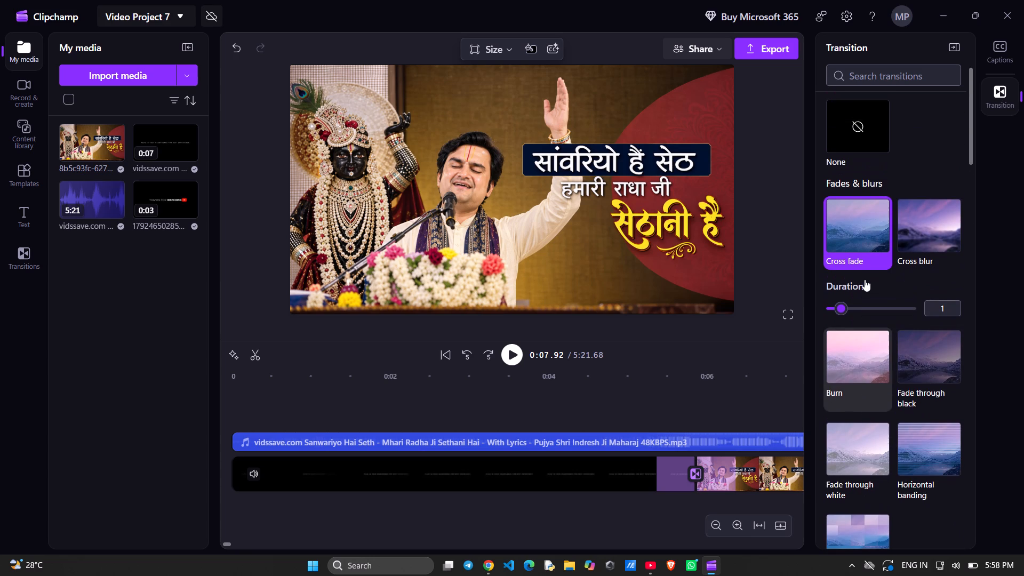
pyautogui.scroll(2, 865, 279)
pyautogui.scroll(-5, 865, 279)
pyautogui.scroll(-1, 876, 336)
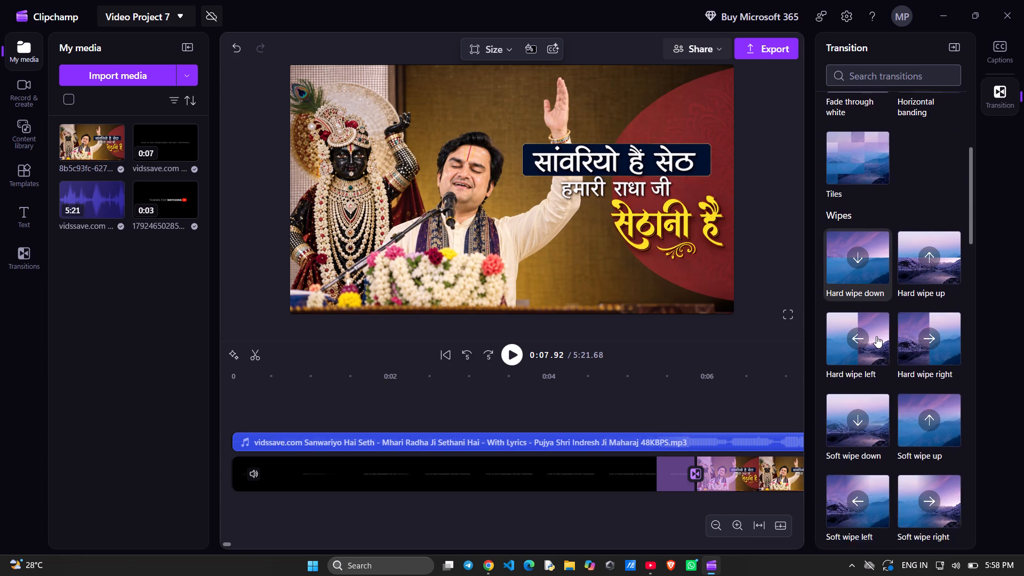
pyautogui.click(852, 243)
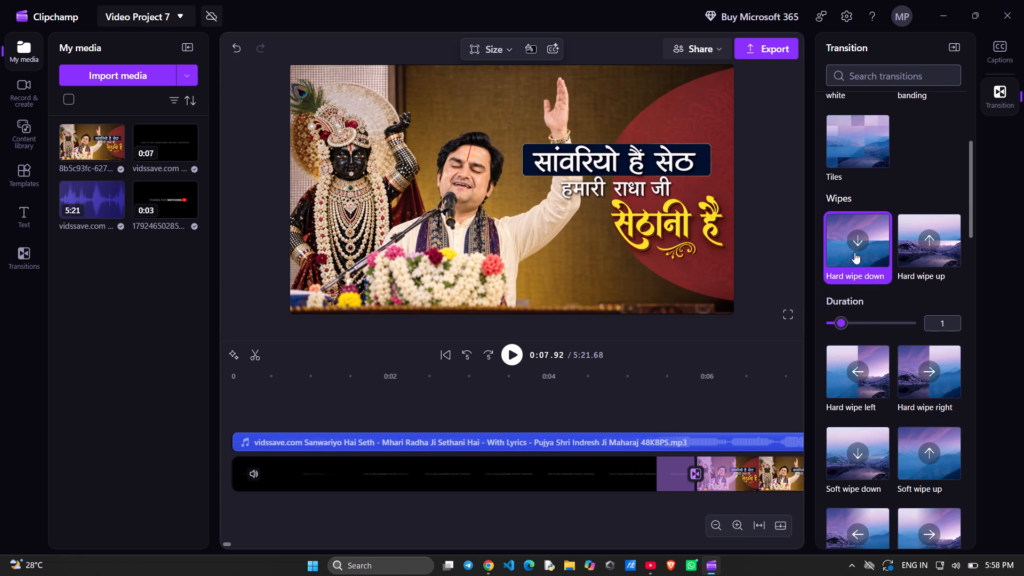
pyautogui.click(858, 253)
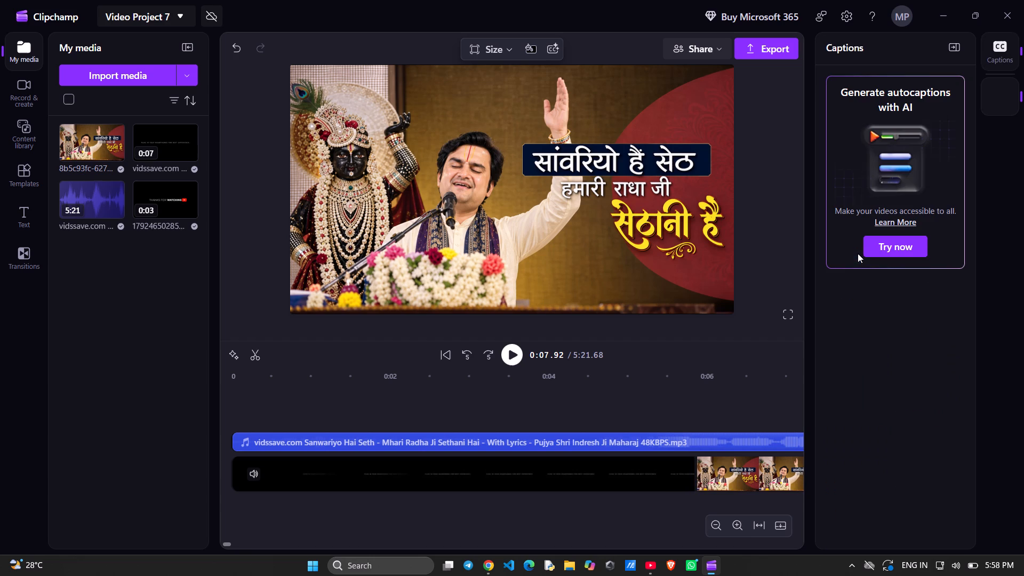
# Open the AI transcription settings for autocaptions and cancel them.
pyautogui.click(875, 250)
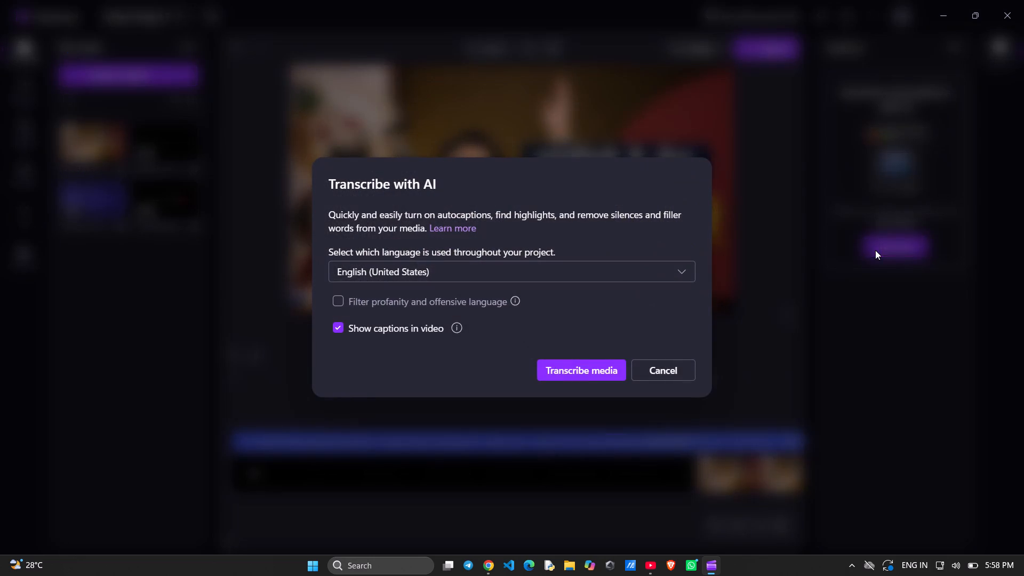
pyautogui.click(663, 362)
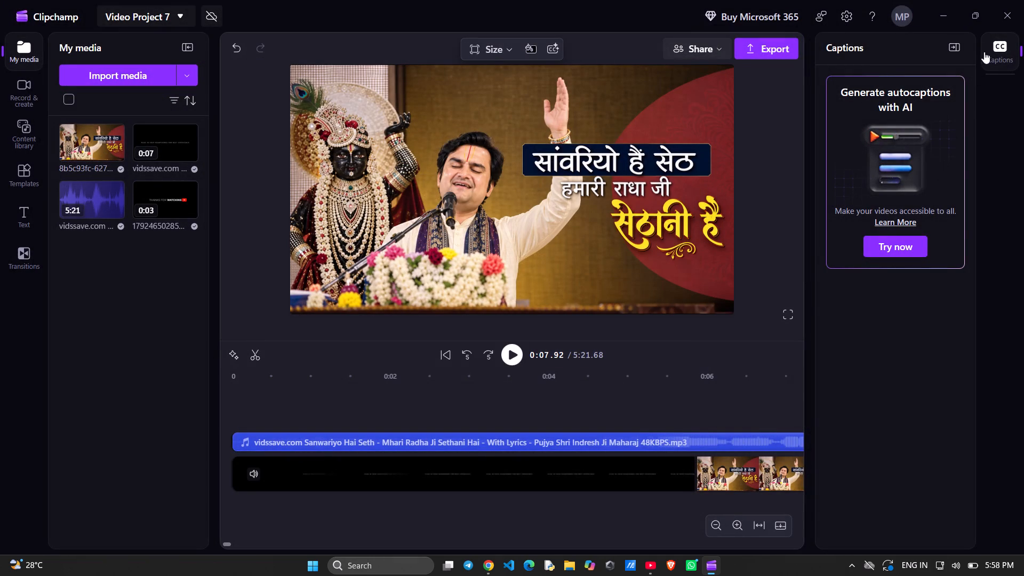
# Rewind and play back the join between the headphones intro and the song image.
pyautogui.press('space')
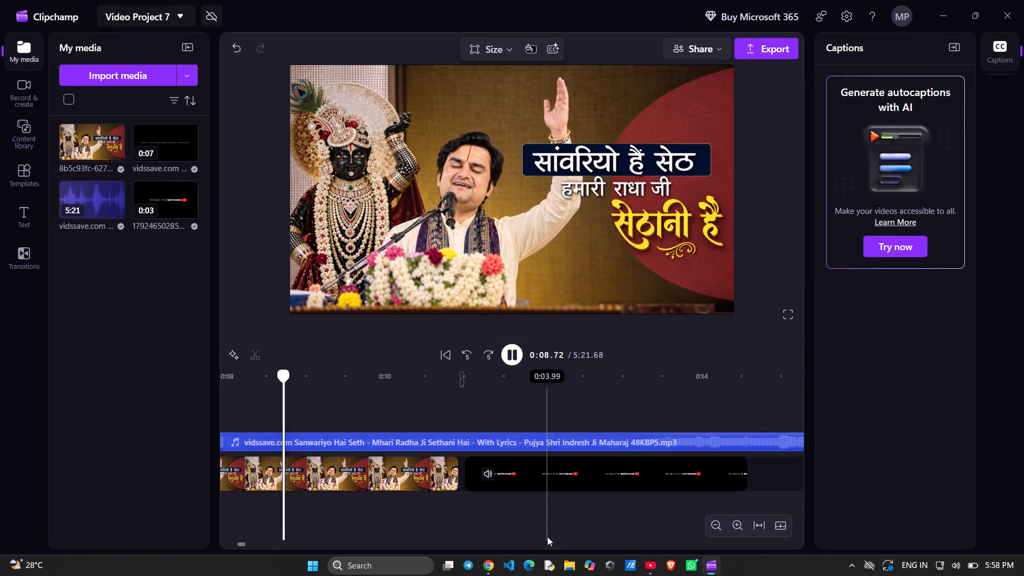
pyautogui.press('space')
pyautogui.press('Left')
pyautogui.press('Left')
pyautogui.press('Left')
pyautogui.press('Left')
pyautogui.press('Left')
pyautogui.press('Left')
pyautogui.press('Left')
pyautogui.press('Left')
pyautogui.press('Left')
pyautogui.press('Left')
pyautogui.press('Left')
pyautogui.press('Left')
pyautogui.press('Left')
pyautogui.press('Left')
pyautogui.press('Left')
pyautogui.press('Left')
pyautogui.press('Left')
pyautogui.press('Left')
pyautogui.press('Left')
pyautogui.press('Left')
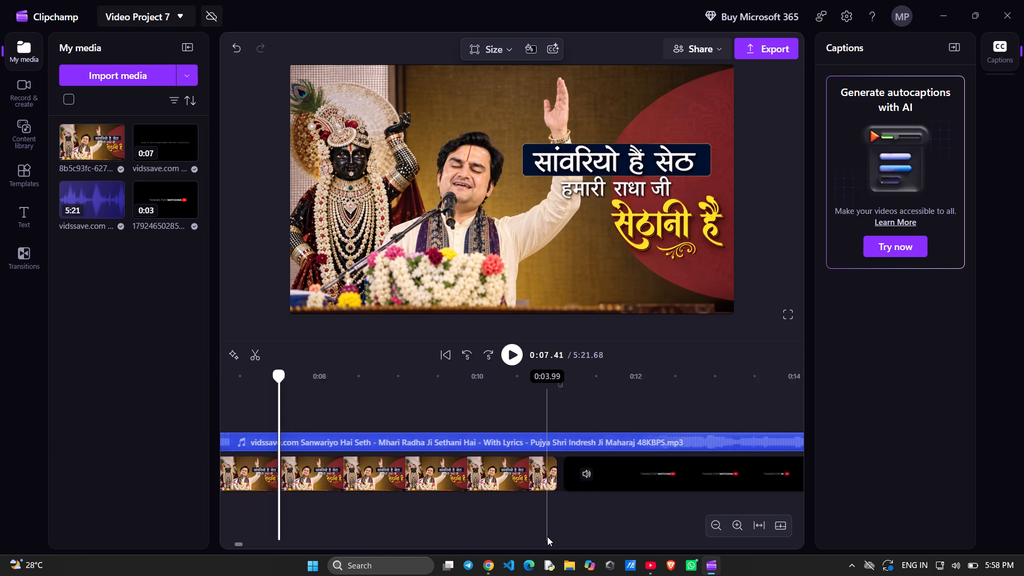
pyautogui.press('space')
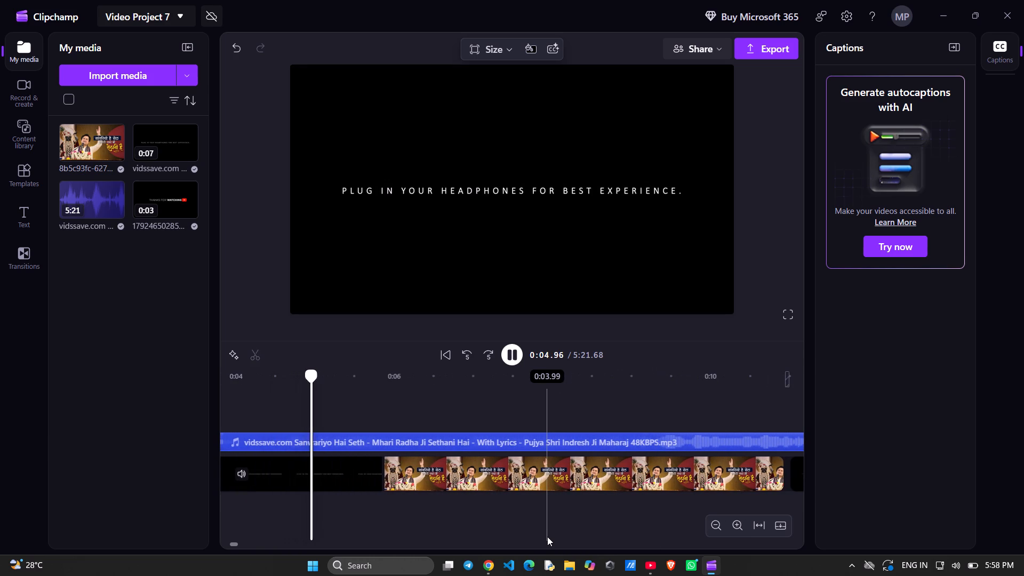
pyautogui.press('space')
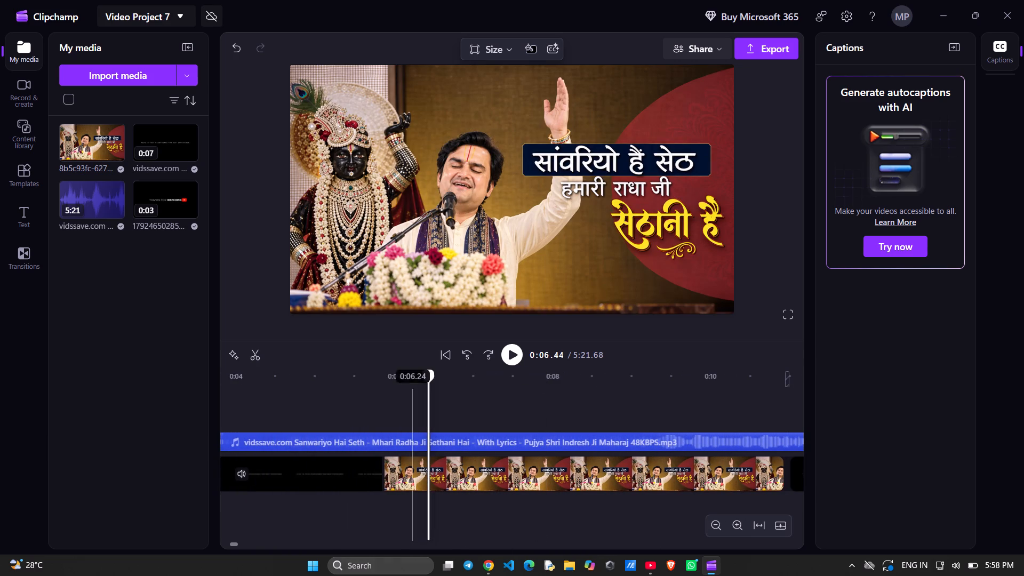
# Add a transition at the join between the headphones intro and the song image.
pyautogui.click(385, 473)
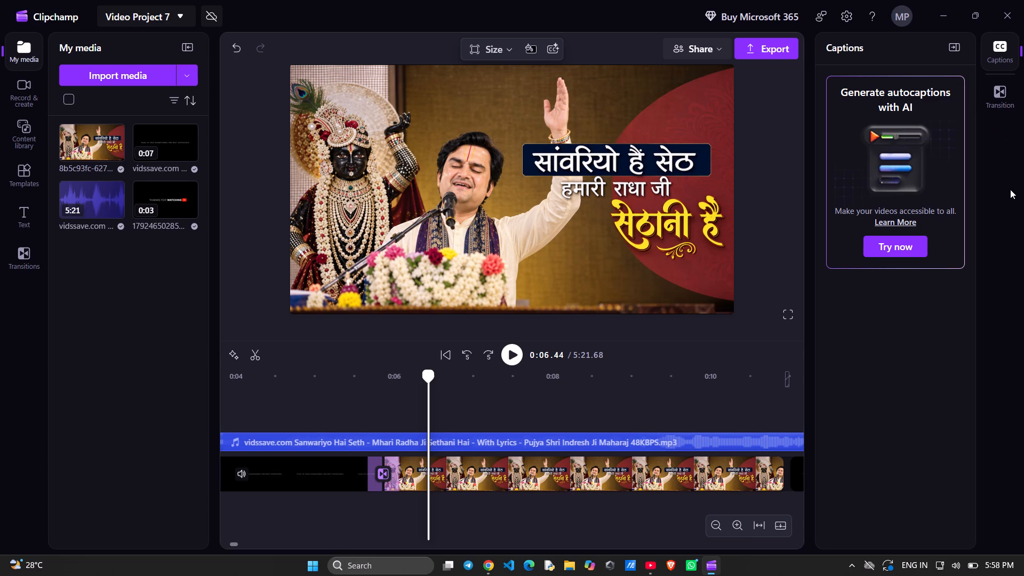
# Play back the transition, the song image and the beginning of the thanks-for-watching outro.
pyautogui.press('Left')
pyautogui.press('Left')
pyautogui.press('Left')
pyautogui.press('Left')
pyautogui.press('Left')
pyautogui.press('Left')
pyautogui.press('Left')
pyautogui.press('Left')
pyautogui.press('Left')
pyautogui.press('Left')
pyautogui.press('Left')
pyautogui.press('Left')
pyautogui.press('Left')
pyautogui.press('Left')
pyautogui.press('Left')
pyautogui.press('Left')
pyautogui.press('Left')
pyautogui.press('Left')
pyautogui.press('Left')
pyautogui.press('Left')
pyautogui.press('space')
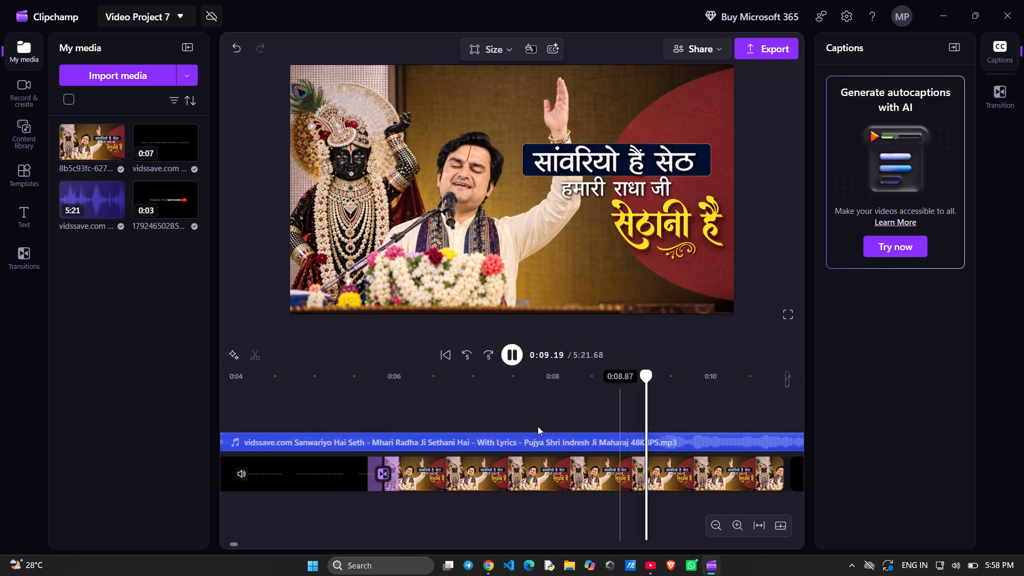
pyautogui.scroll(-2, 375, 508)
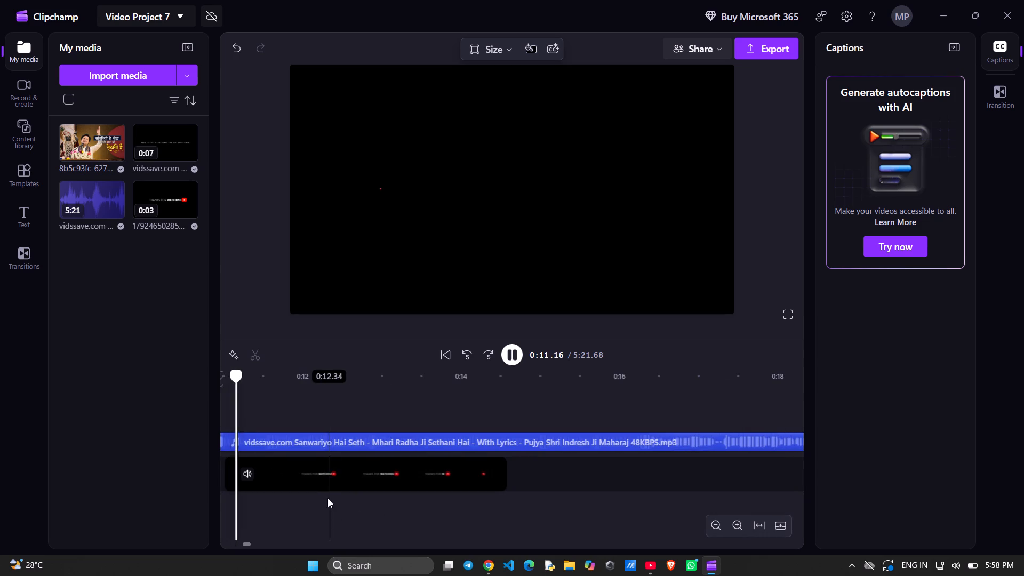
pyautogui.press('space')
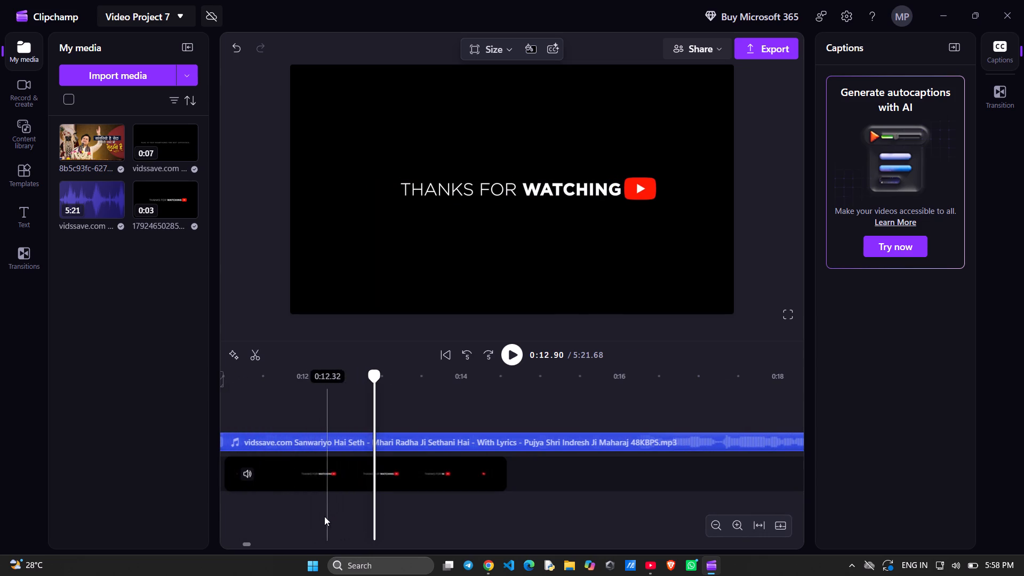
# Step the playhead back from the thanks-for-watching outro to the start of the timeline at 0:00.00.
pyautogui.moveTo(239, 501); pyautogui.dragTo(471, 527)
pyautogui.moveTo(459, 531); pyautogui.dragTo(465, 531)
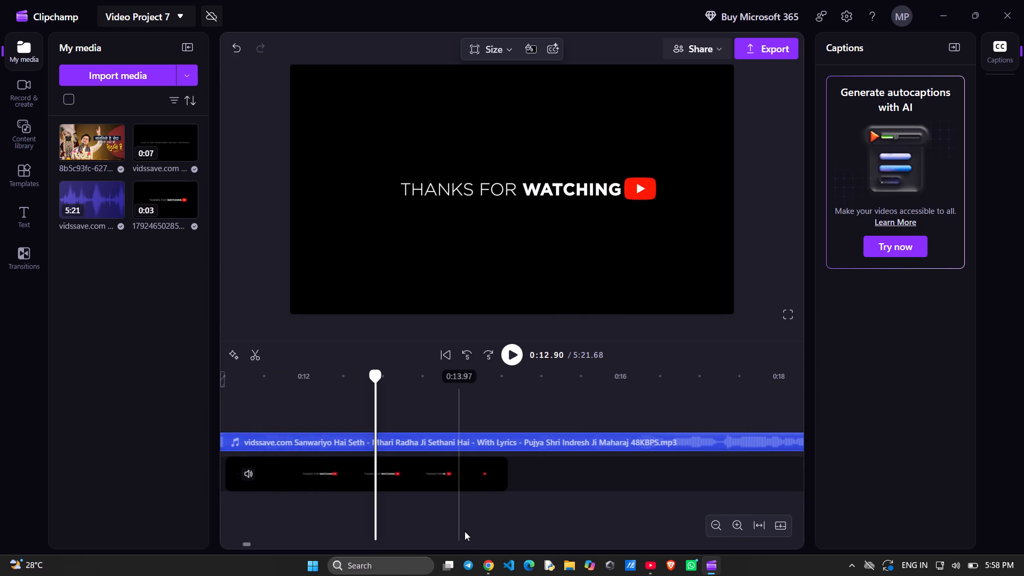
pyautogui.moveTo(465, 531); pyautogui.dragTo(726, 529)
pyautogui.press('Left')
pyautogui.press('Left')
pyautogui.press('Left')
pyautogui.press('Left')
pyautogui.press('Left')
pyautogui.press('Left')
pyautogui.press('Left')
pyautogui.press('Left')
pyautogui.press('Left')
pyautogui.press('Left')
pyautogui.press('Left')
pyautogui.press('Left')
pyautogui.press('Left')
pyautogui.press('Left')
pyautogui.press('Left')
pyautogui.press('Left')
pyautogui.press('Left')
pyautogui.press('Left')
pyautogui.press('Left')
pyautogui.press('Left')
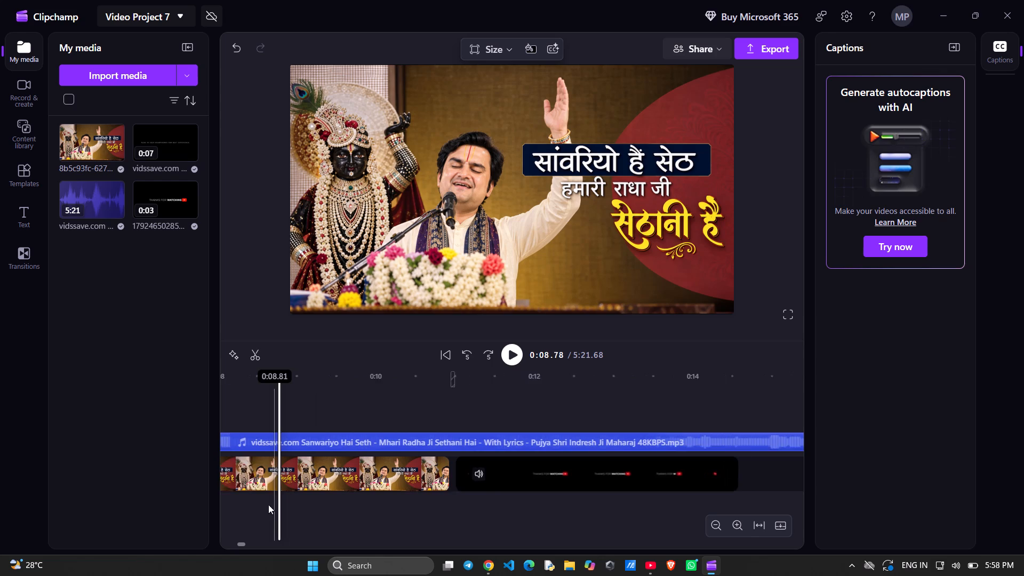
pyautogui.press('Left')
pyautogui.press('Left')
pyautogui.press('Left')
pyautogui.press('Left')
pyautogui.press('Left')
pyautogui.press('Left')
pyautogui.press('Left')
pyautogui.press('Left')
pyautogui.press('Left')
pyautogui.press('Left')
pyautogui.press('Left')
pyautogui.press('Left')
pyautogui.press('Left')
pyautogui.press('Left')
pyautogui.press('Left')
pyautogui.press('Left')
pyautogui.press('Left')
pyautogui.press('Left')
pyautogui.press('Left')
pyautogui.press('Left')
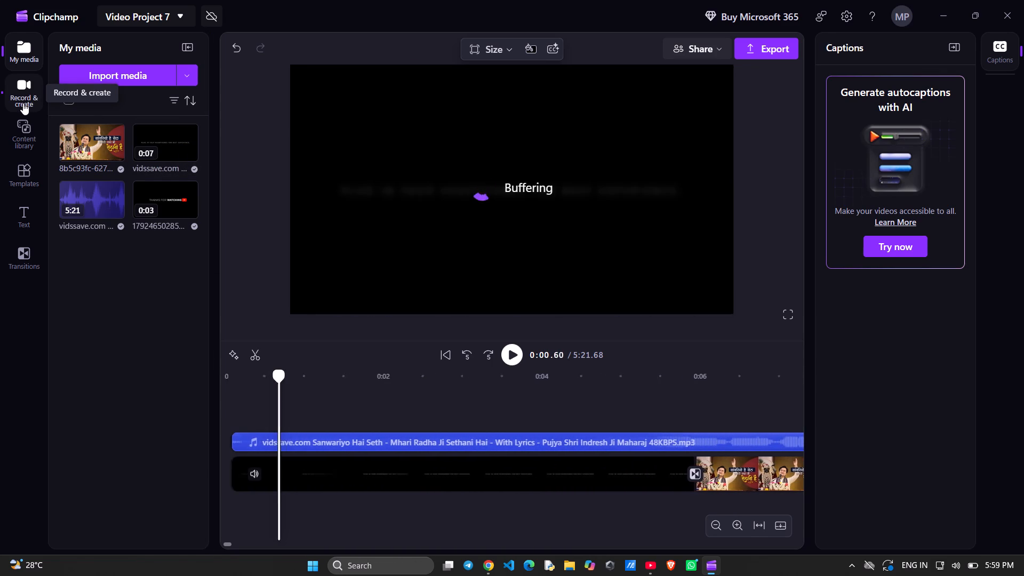
pyautogui.click(150, 76)
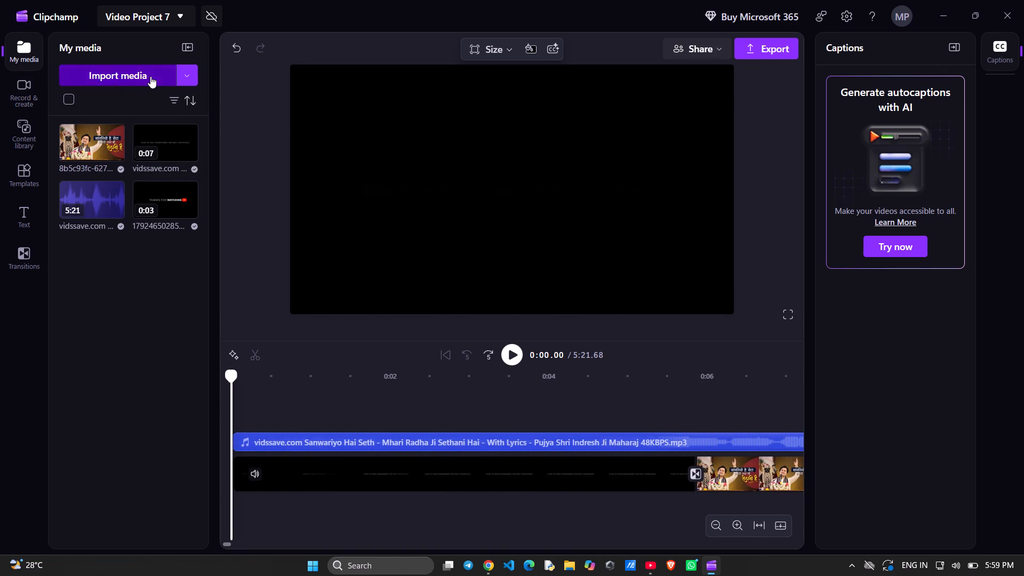
pyautogui.scroll(-1, 170, 161)
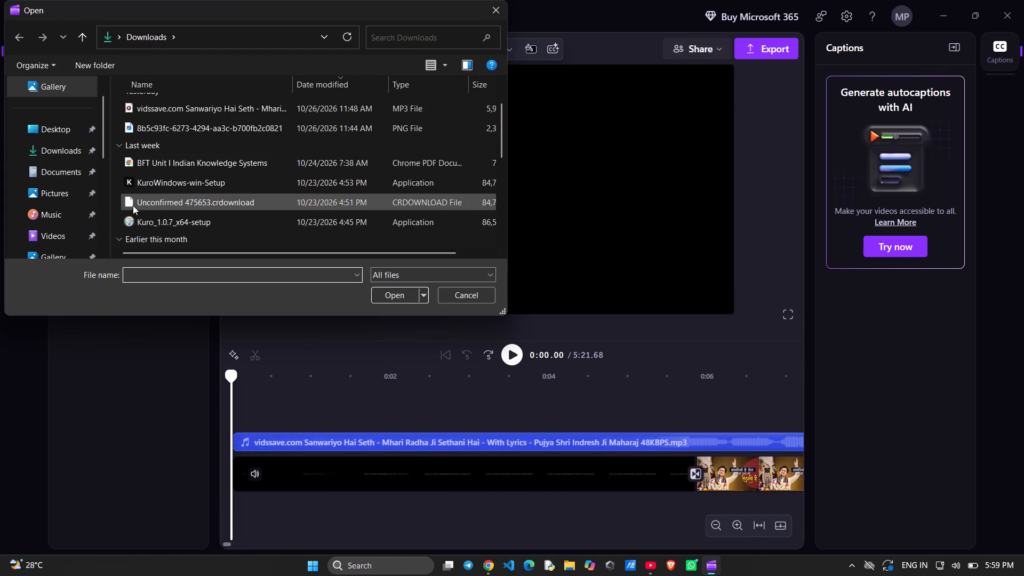
pyautogui.click(61, 194)
pyautogui.click(241, 119)
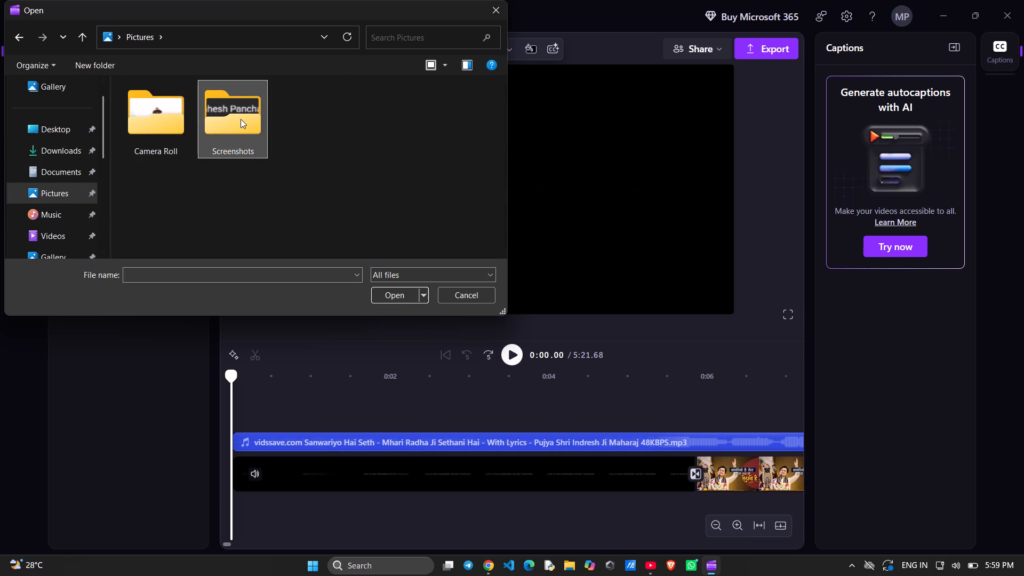
pyautogui.click(231, 120)
pyautogui.click(231, 120)
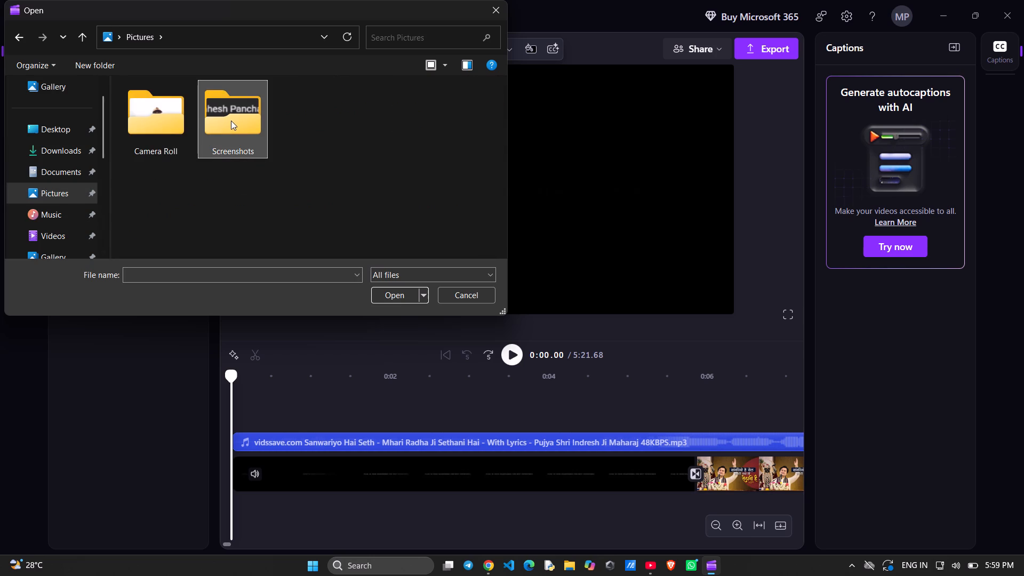
pyautogui.doubleClick(231, 121)
pyautogui.scroll(-4, 375, 195)
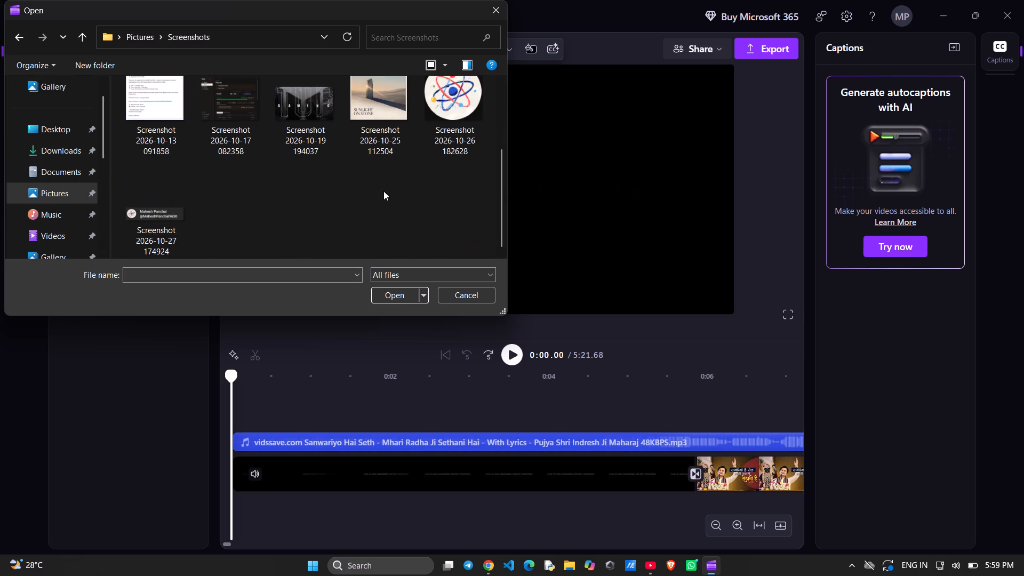
pyautogui.click(442, 112)
pyautogui.press('Return')
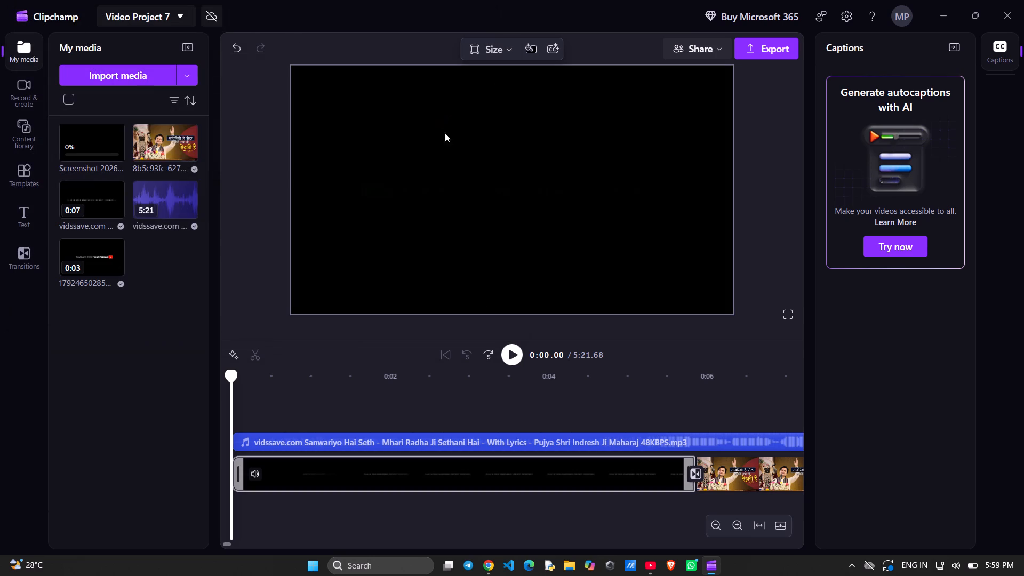
# Place the atom logo image on a new track below the video clips, with its start aligned to 0:00.00.
pyautogui.moveTo(79, 136); pyautogui.dragTo(80, 138)
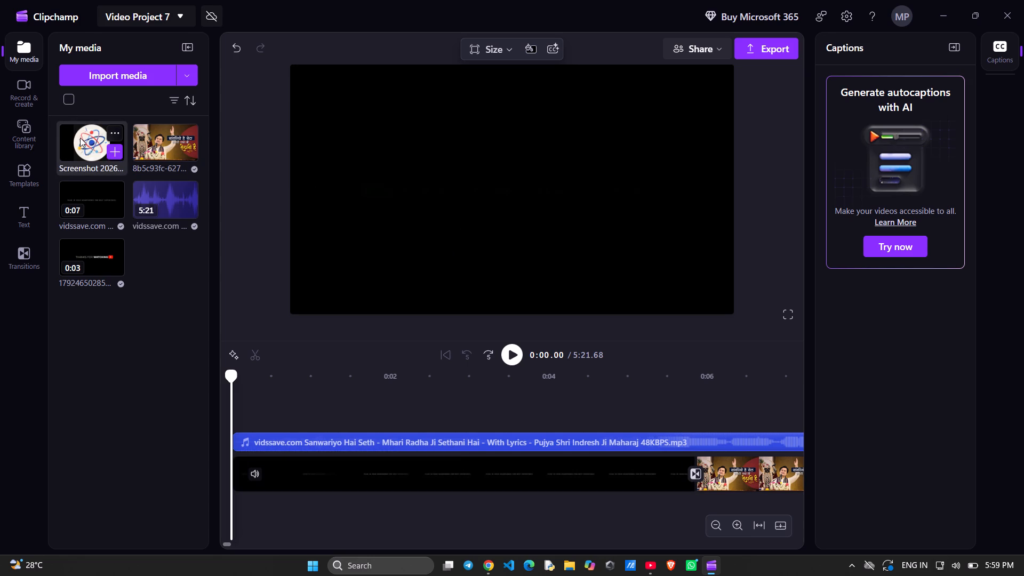
pyautogui.moveTo(80, 138); pyautogui.dragTo(247, 500)
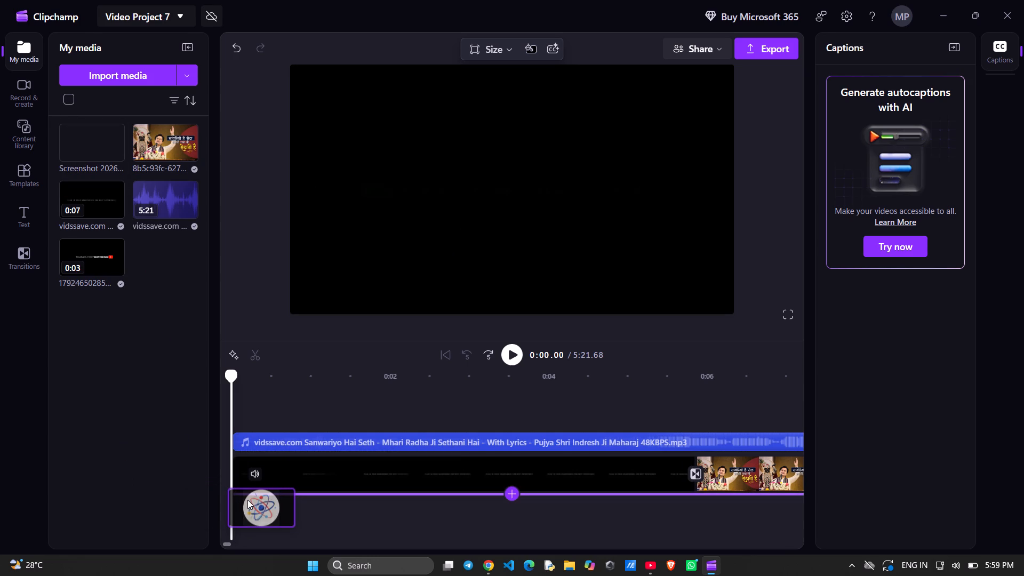
pyautogui.moveTo(247, 500); pyautogui.dragTo(253, 519)
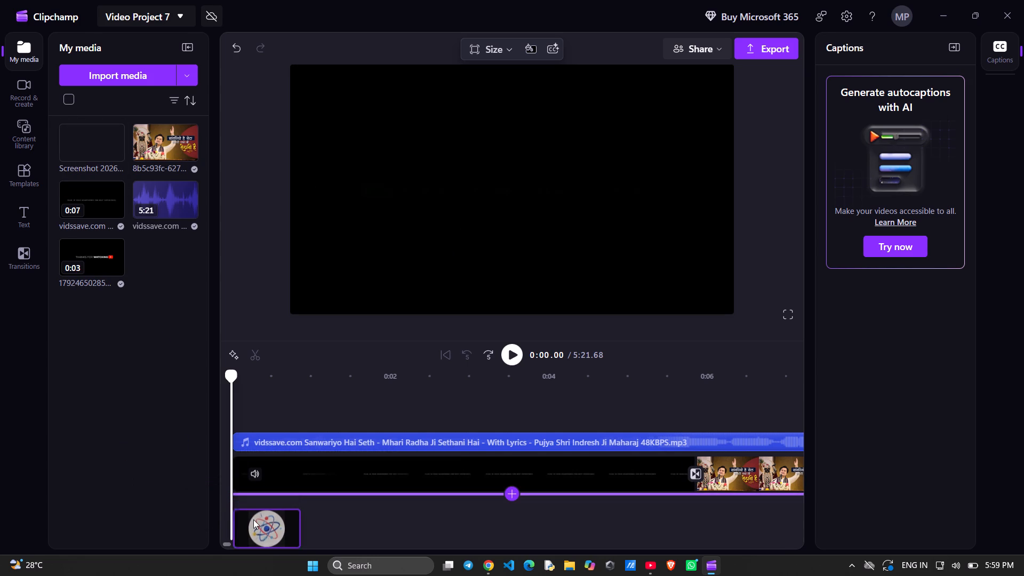
pyautogui.moveTo(253, 519); pyautogui.dragTo(254, 517)
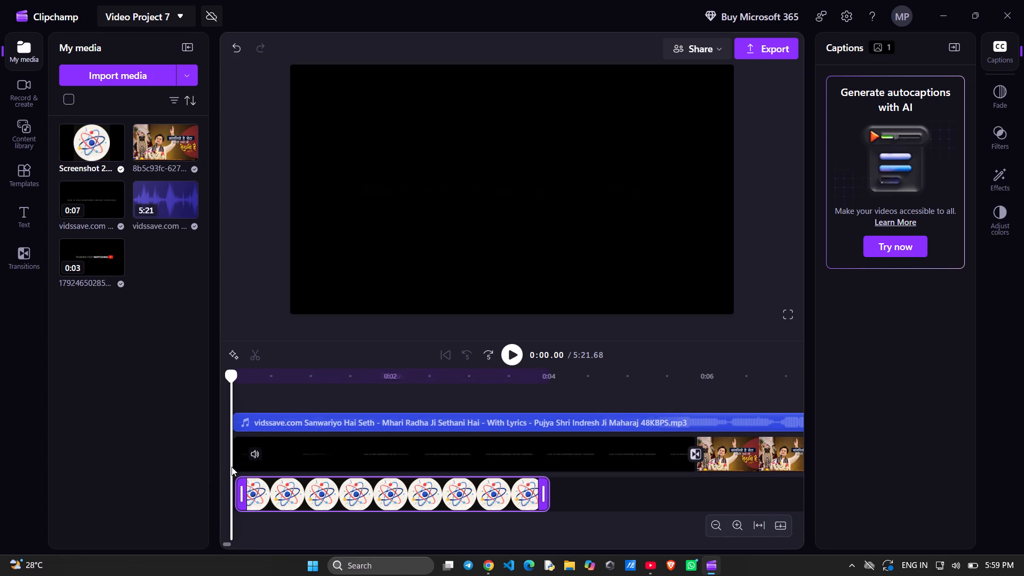
pyautogui.moveTo(243, 486); pyautogui.dragTo(238, 487)
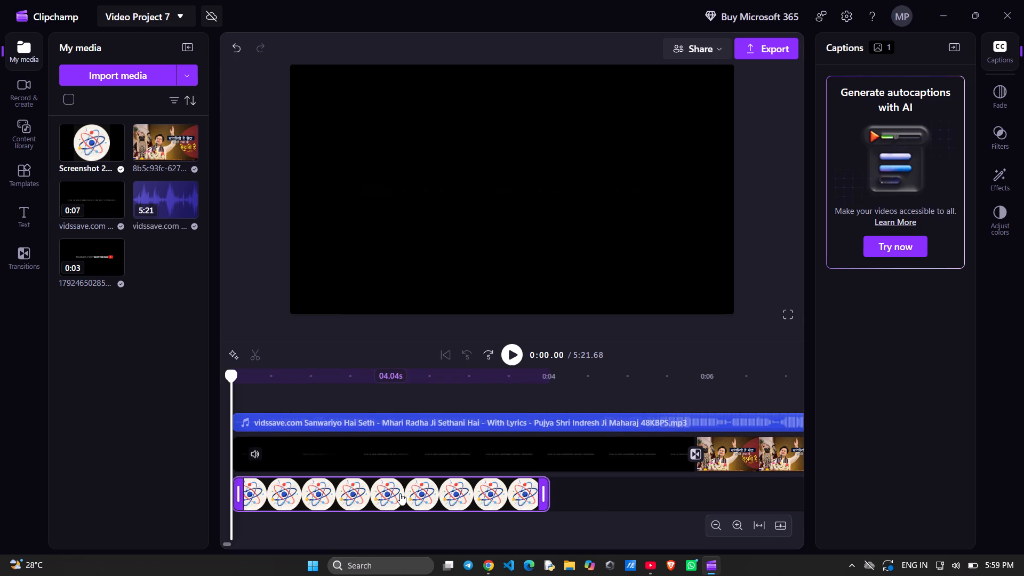
# Extend the end of the atom logo clip past the outro to a duration of about 23.30 s.
pyautogui.moveTo(547, 492); pyautogui.dragTo(799, 507)
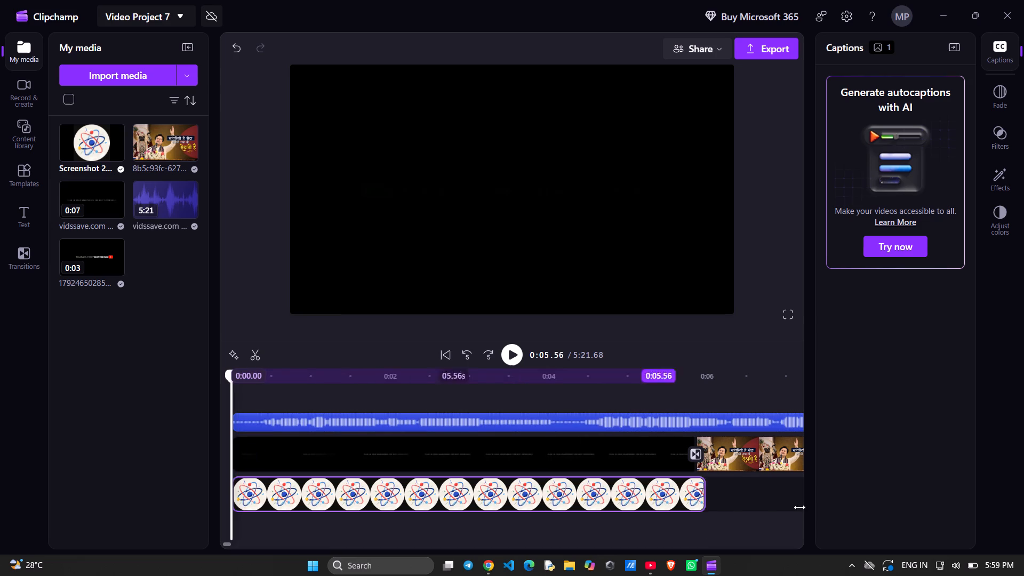
pyautogui.moveTo(799, 507); pyautogui.dragTo(828, 488)
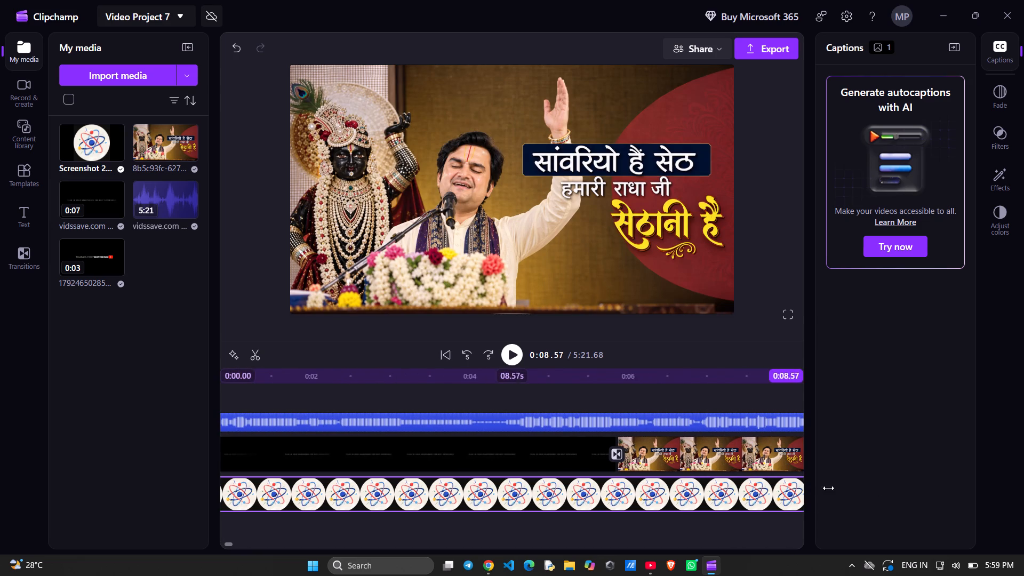
pyautogui.moveTo(828, 488); pyautogui.dragTo(798, 494)
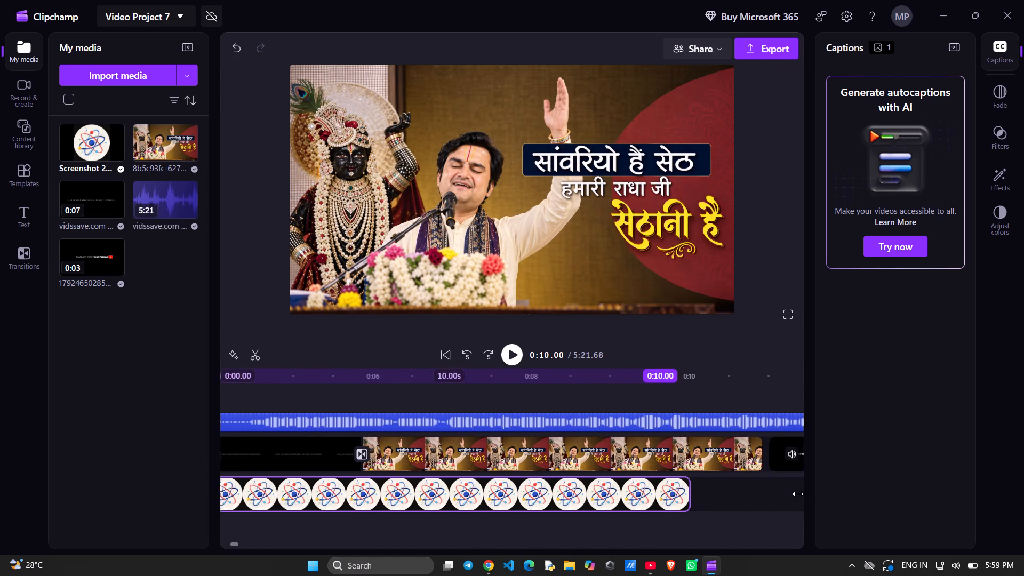
pyautogui.moveTo(798, 494); pyautogui.dragTo(798, 493)
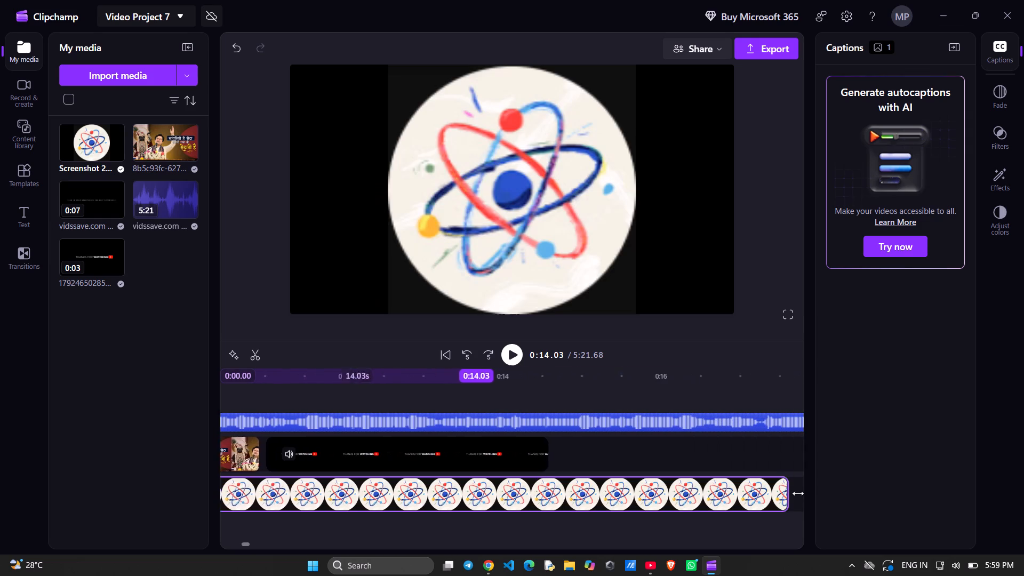
pyautogui.moveTo(798, 493); pyautogui.dragTo(793, 493)
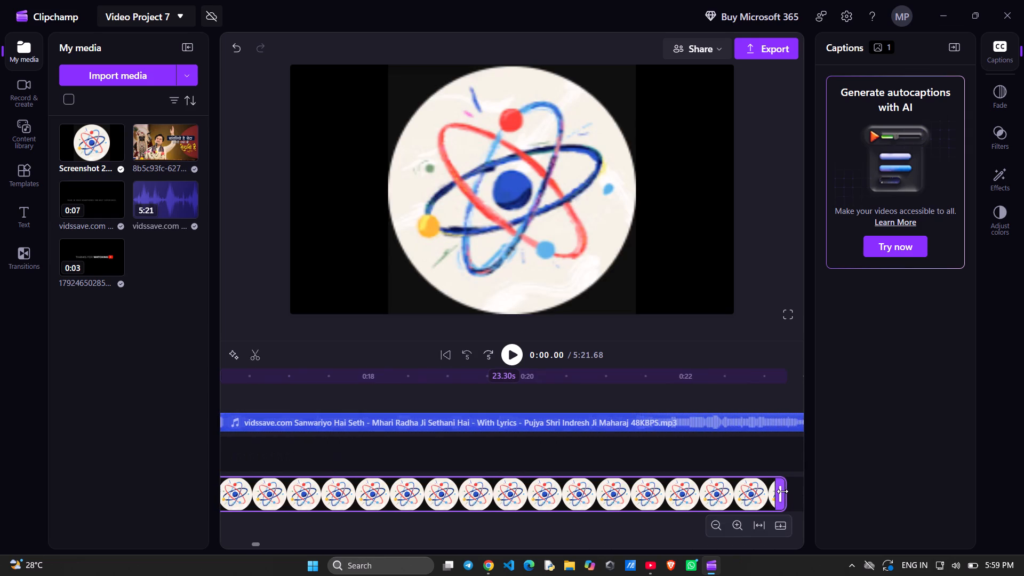
# Play the video from the start through the outro and pause at about 0:15, where the atom logo shows.
pyautogui.click(498, 494)
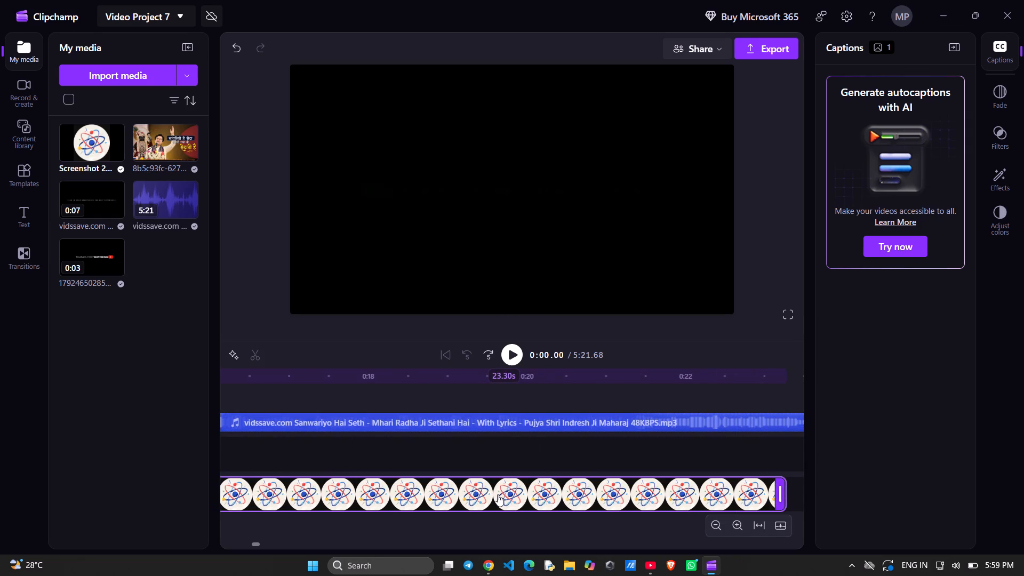
pyautogui.click(498, 493)
pyautogui.click(482, 493)
pyautogui.scroll(-3, 482, 490)
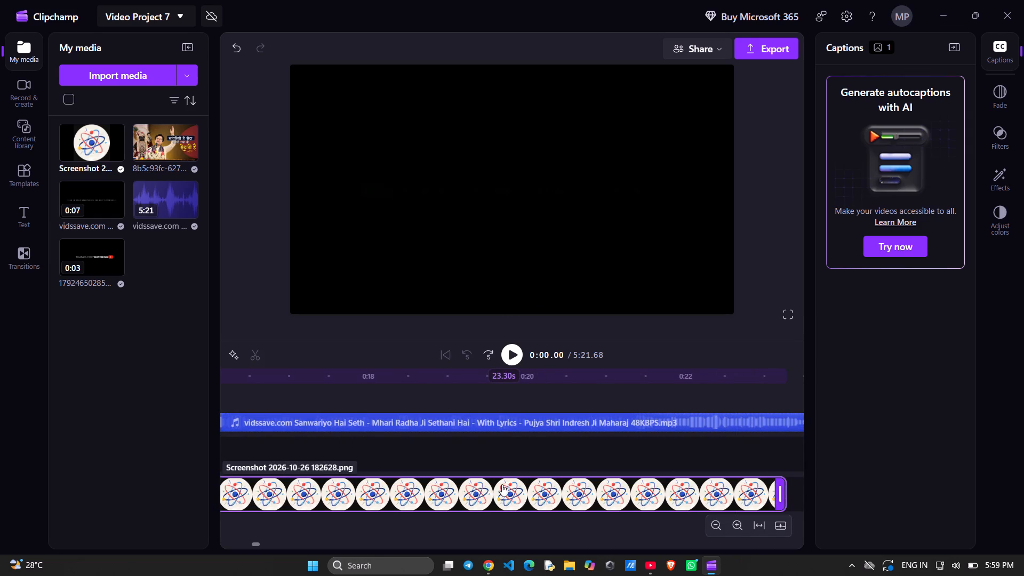
pyautogui.scroll(3, 523, 465)
pyautogui.click(515, 363)
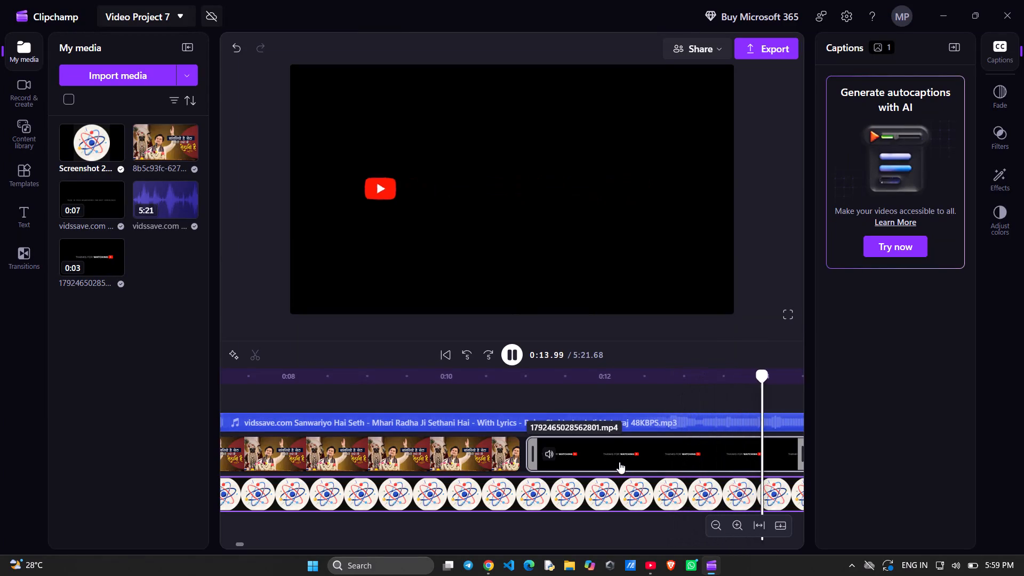
pyautogui.press('space')
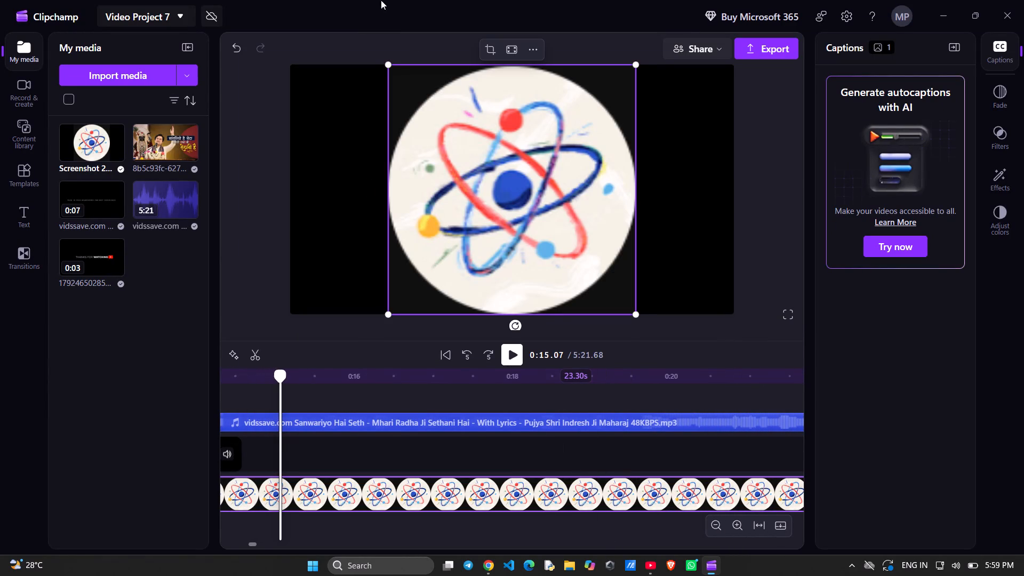
# Shrink the atom logo to a small watermark and position it just inside the bottom-right corner of the video frame.
pyautogui.moveTo(388, 62); pyautogui.dragTo(453, 132)
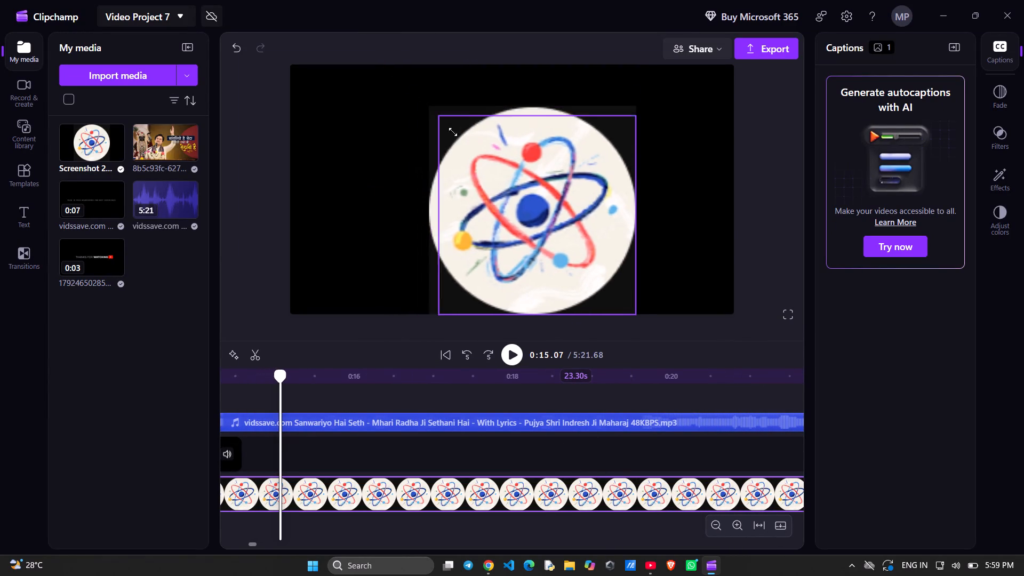
pyautogui.moveTo(453, 132); pyautogui.dragTo(623, 262)
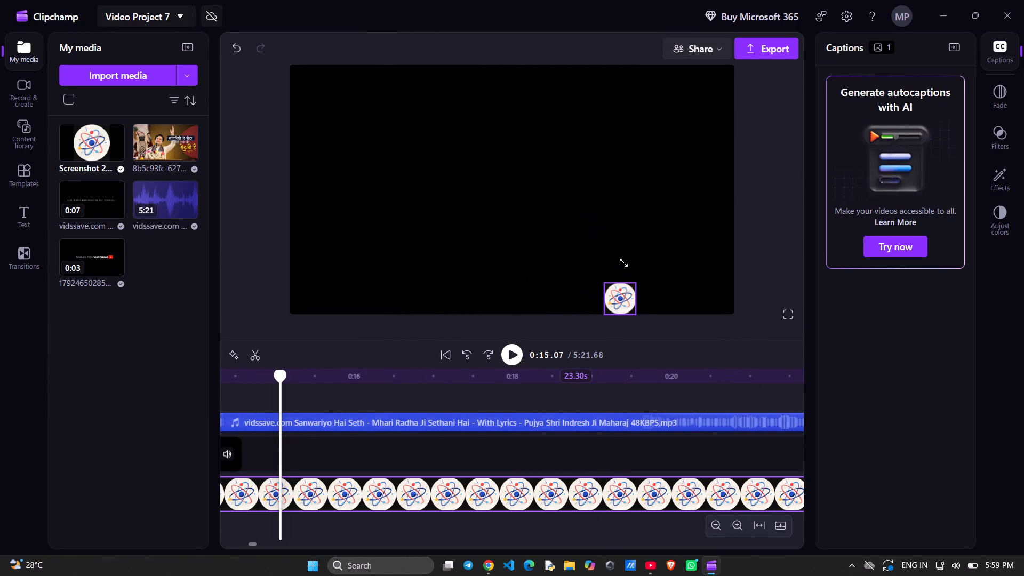
pyautogui.moveTo(623, 262); pyautogui.dragTo(622, 262)
pyautogui.moveTo(617, 297); pyautogui.dragTo(723, 304)
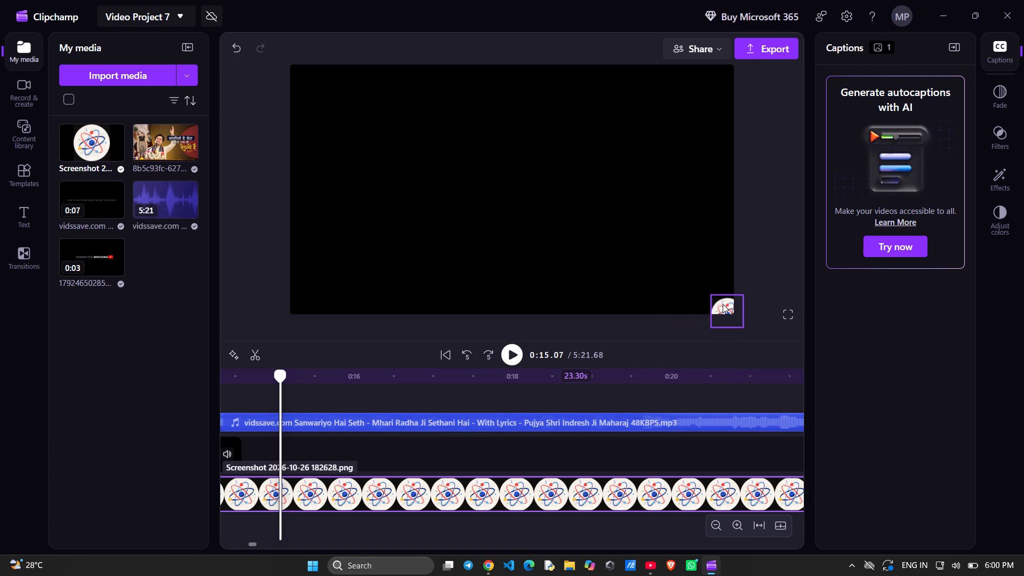
pyautogui.moveTo(723, 304); pyautogui.dragTo(708, 291)
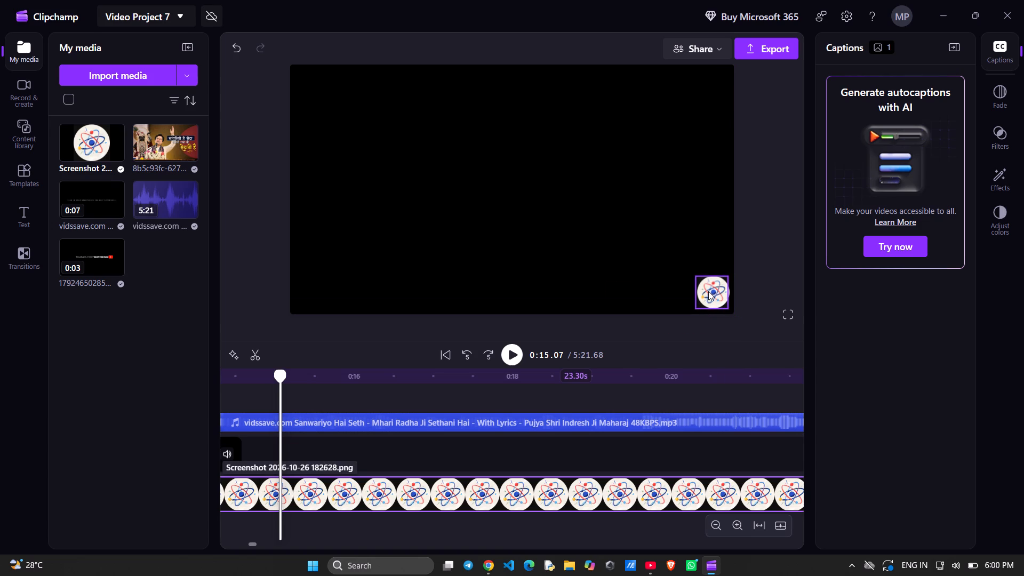
pyautogui.moveTo(708, 291); pyautogui.dragTo(708, 291)
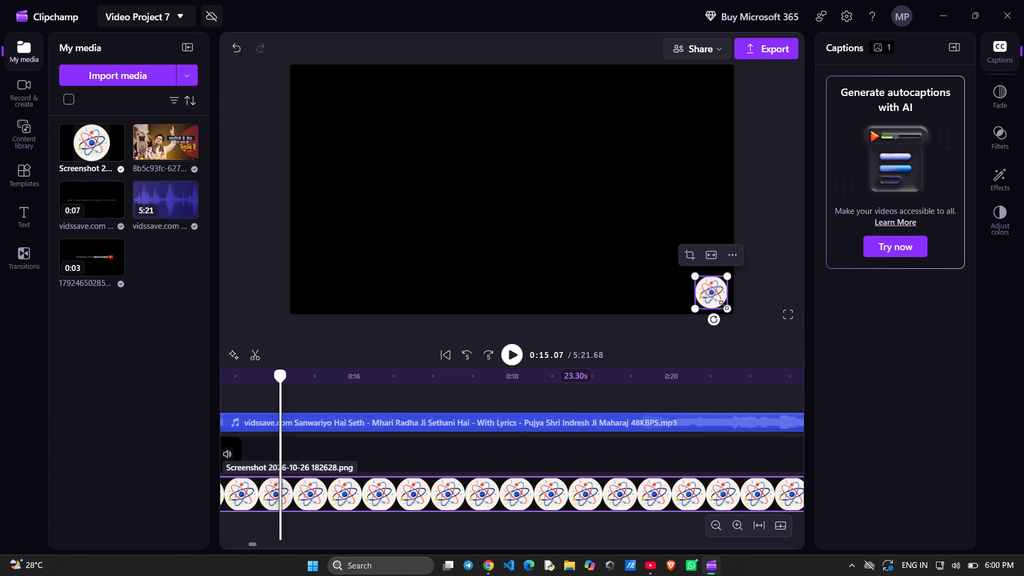
pyautogui.moveTo(725, 305); pyautogui.dragTo(716, 293)
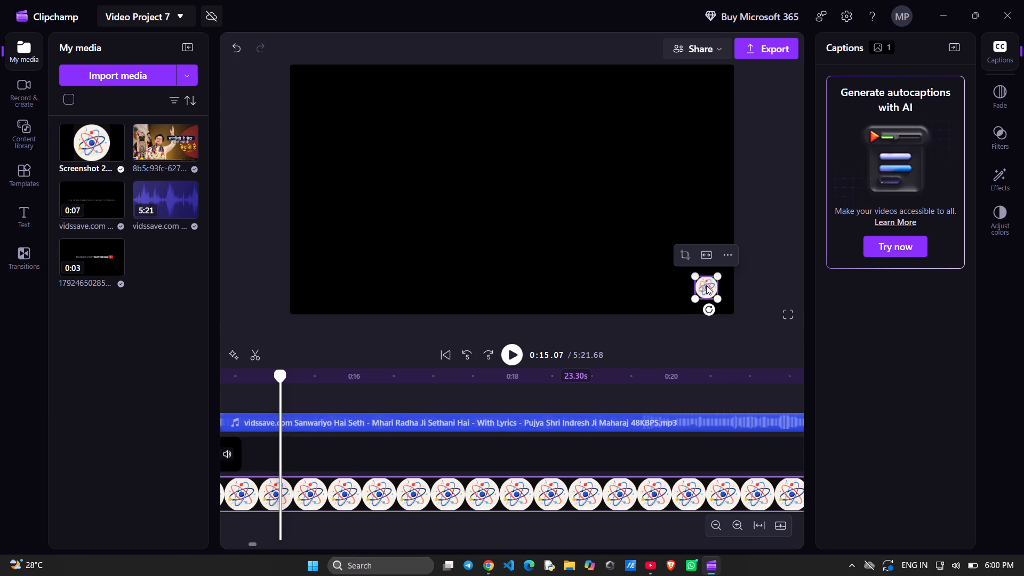
pyautogui.moveTo(706, 285); pyautogui.dragTo(707, 290)
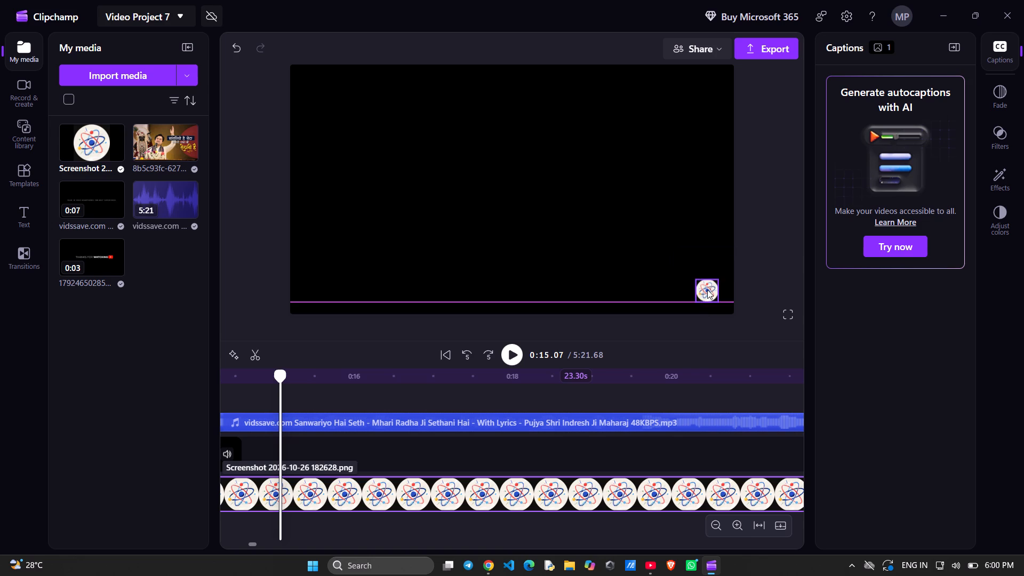
pyautogui.moveTo(707, 290); pyautogui.dragTo(709, 292)
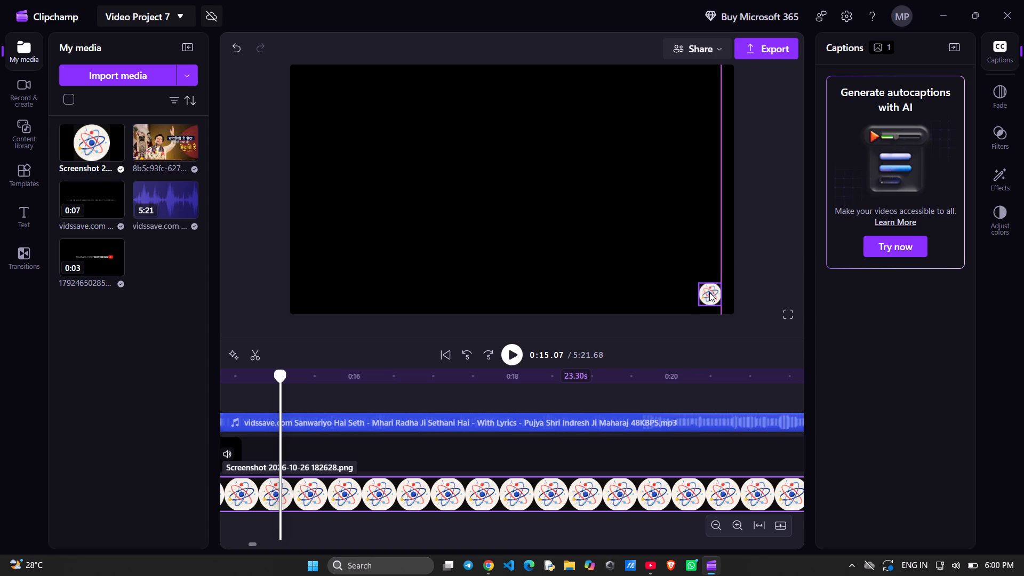
pyautogui.moveTo(709, 292); pyautogui.dragTo(709, 290)
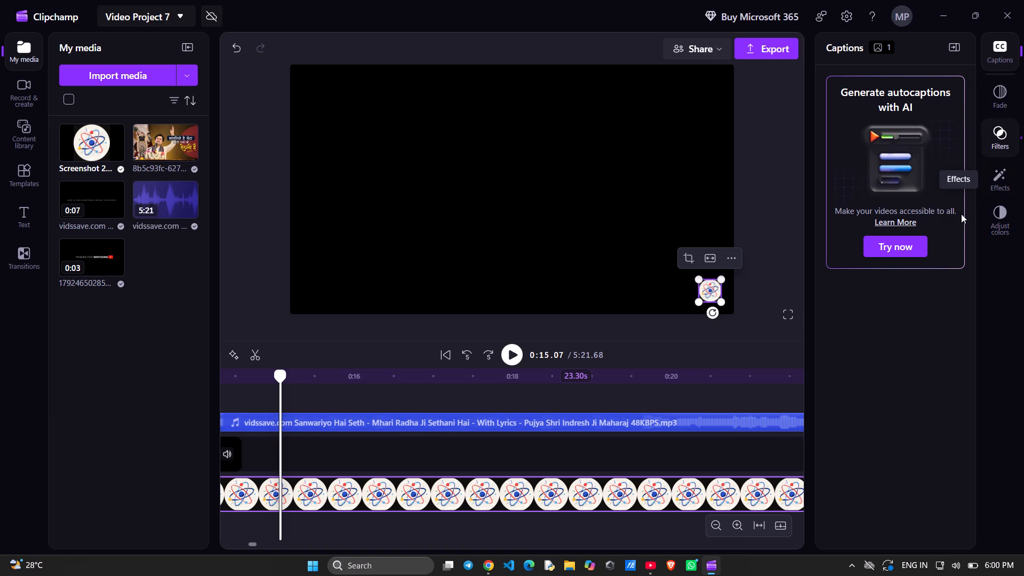
# Remove the background from the atom logo image.
pyautogui.click(733, 255)
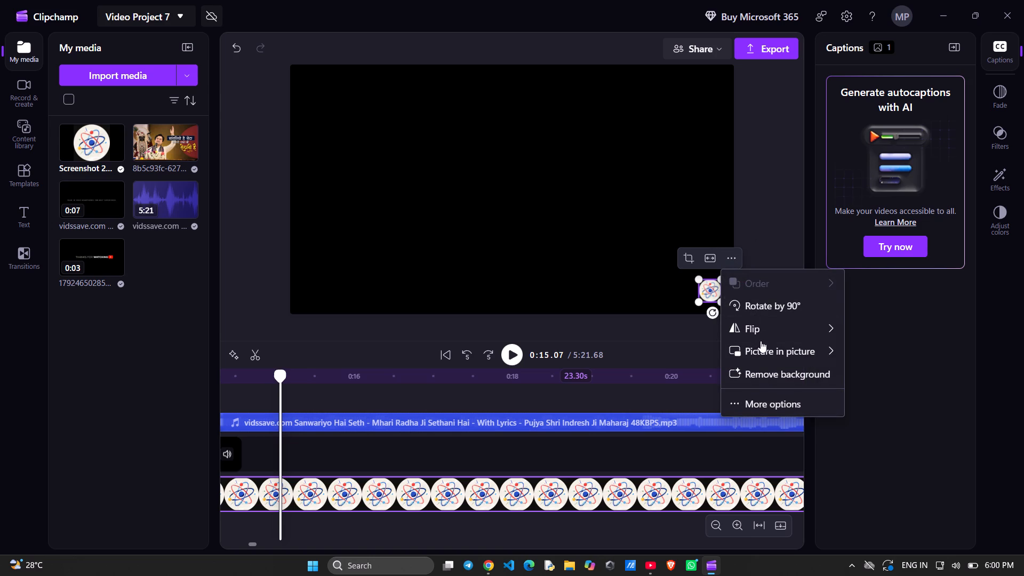
pyautogui.click(766, 375)
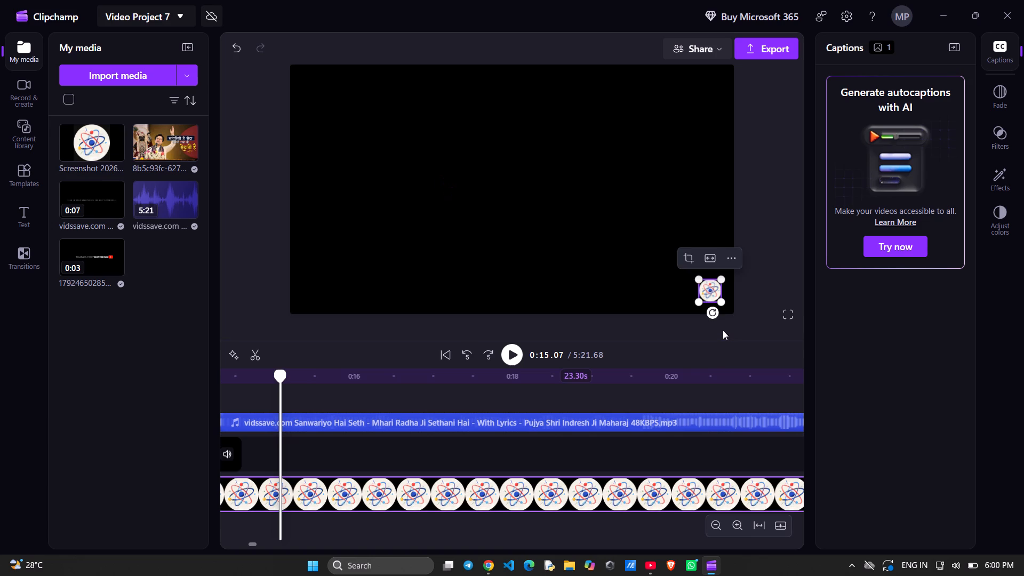
# Look through the atom logo's additional options and colour adjustment settings.
pyautogui.click(733, 260)
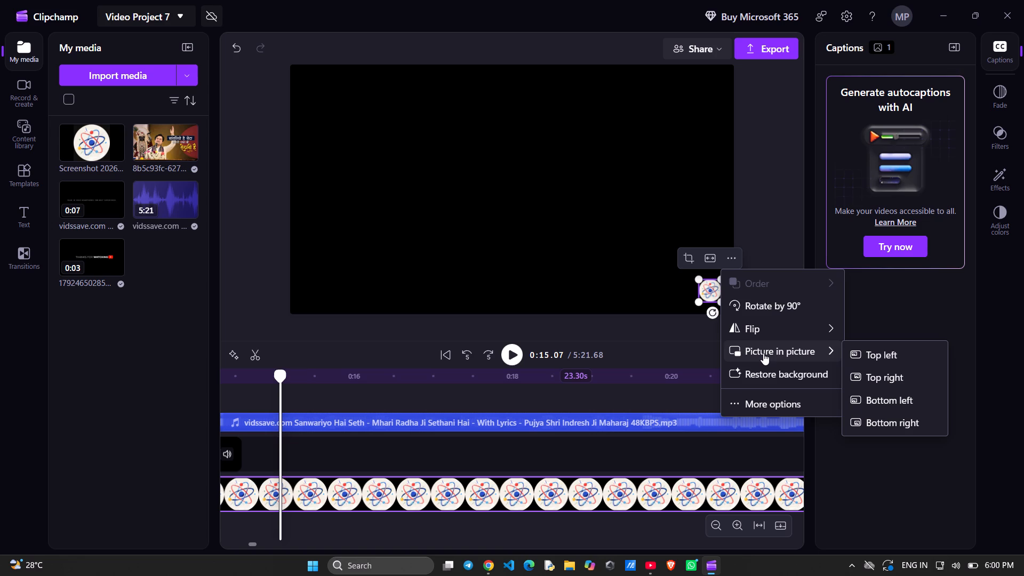
pyautogui.scroll(-3, 758, 349)
pyautogui.click(769, 399)
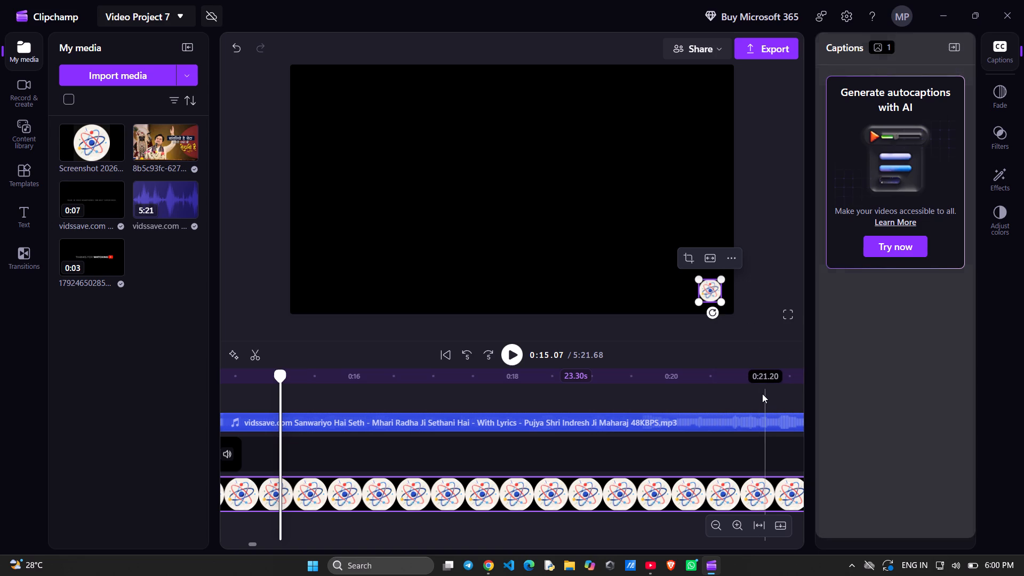
pyautogui.click(732, 259)
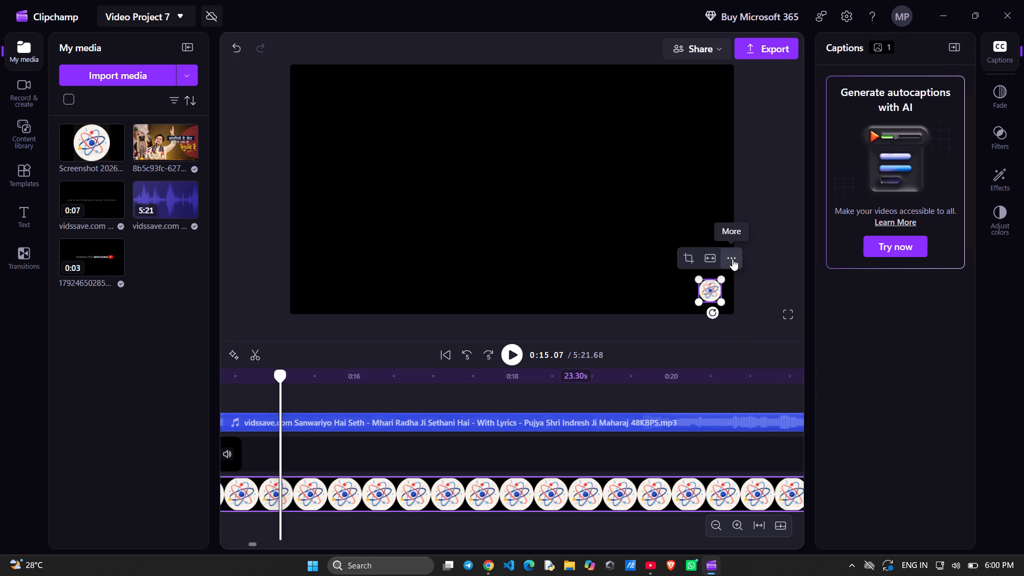
pyautogui.click(741, 403)
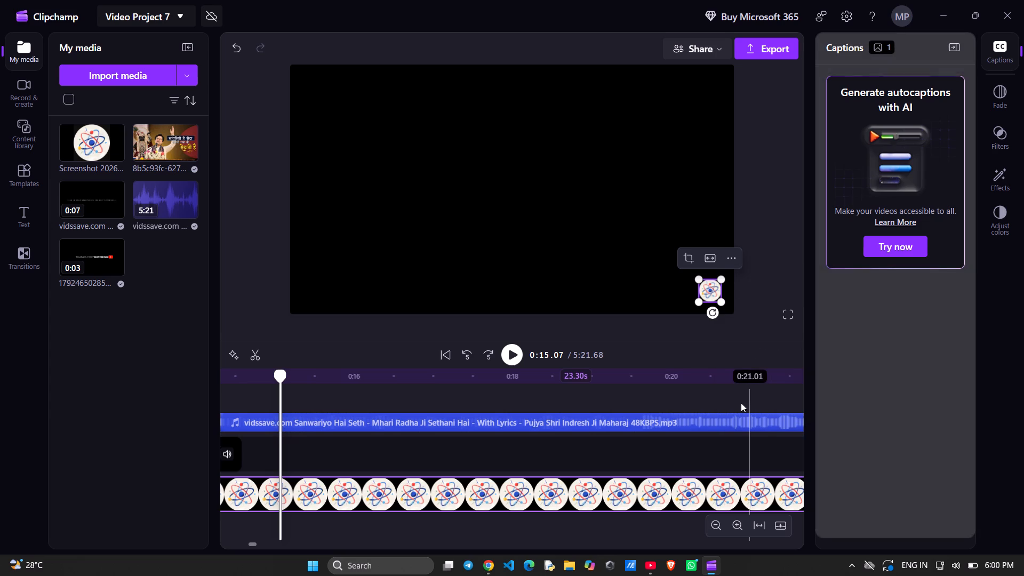
pyautogui.scroll(-1, 740, 409)
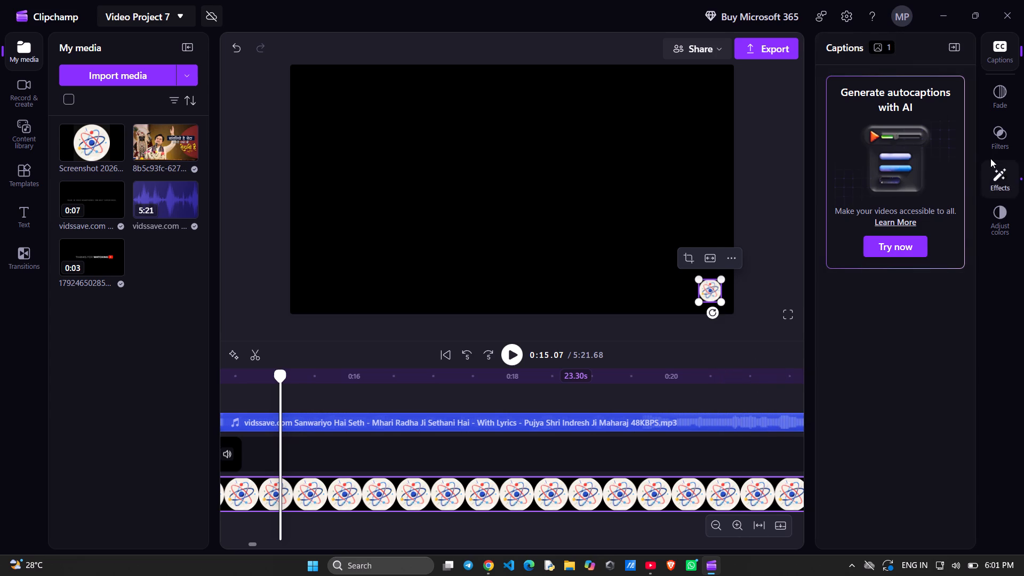
pyautogui.click(1000, 219)
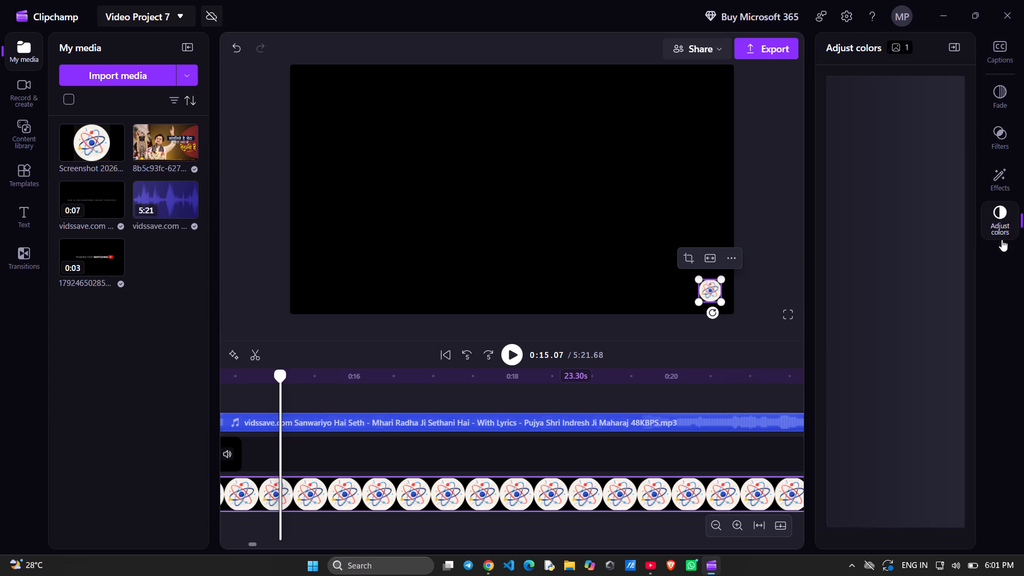
pyautogui.click(906, 471)
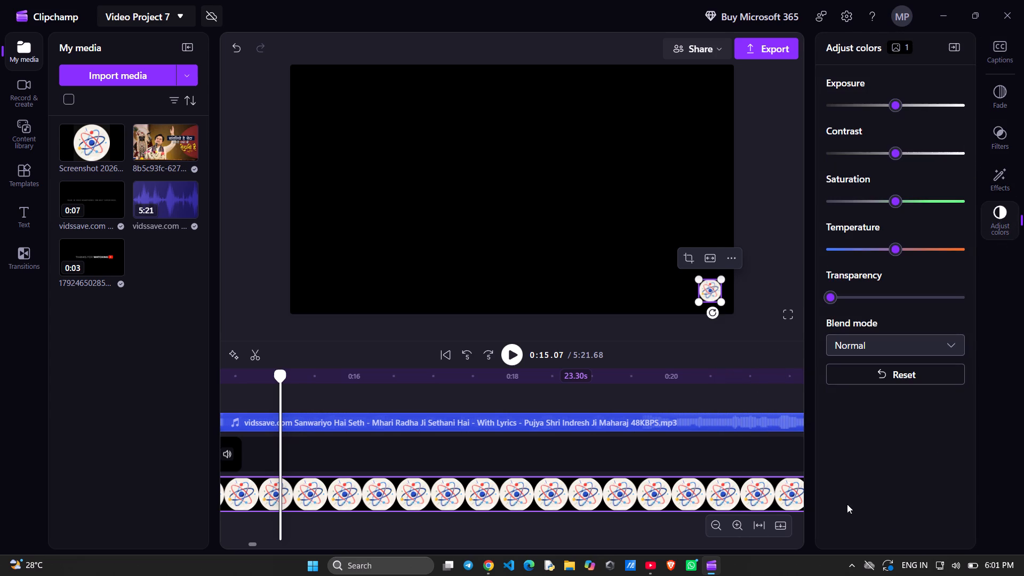
# Move the playhead back to the song image and forward into the outro to check the atom logo over both.
pyautogui.moveTo(506, 534); pyautogui.dragTo(593, 539)
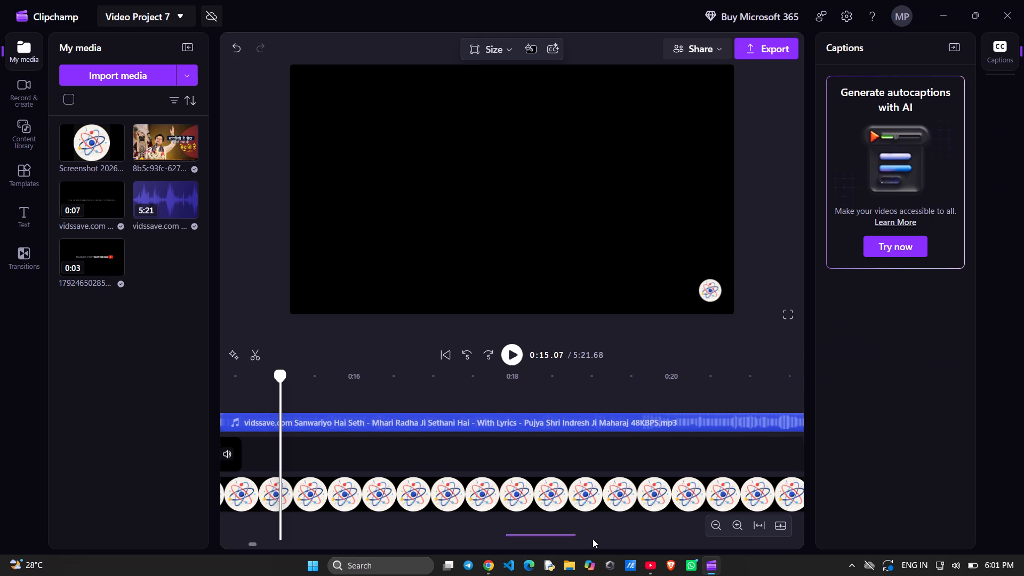
pyautogui.moveTo(593, 539); pyautogui.dragTo(614, 541)
pyautogui.press('Left')
pyautogui.press('Left')
pyautogui.press('Left')
pyautogui.press('Left')
pyautogui.press('Left')
pyautogui.press('Left')
pyautogui.press('Left')
pyautogui.press('Left')
pyautogui.press('Left')
pyautogui.press('Left')
pyautogui.press('Left')
pyautogui.press('Left')
pyautogui.press('Left')
pyautogui.press('Left')
pyautogui.press('Left')
pyautogui.press('Left')
pyautogui.press('Left')
pyautogui.press('Left')
pyautogui.press('Left')
pyautogui.press('Left')
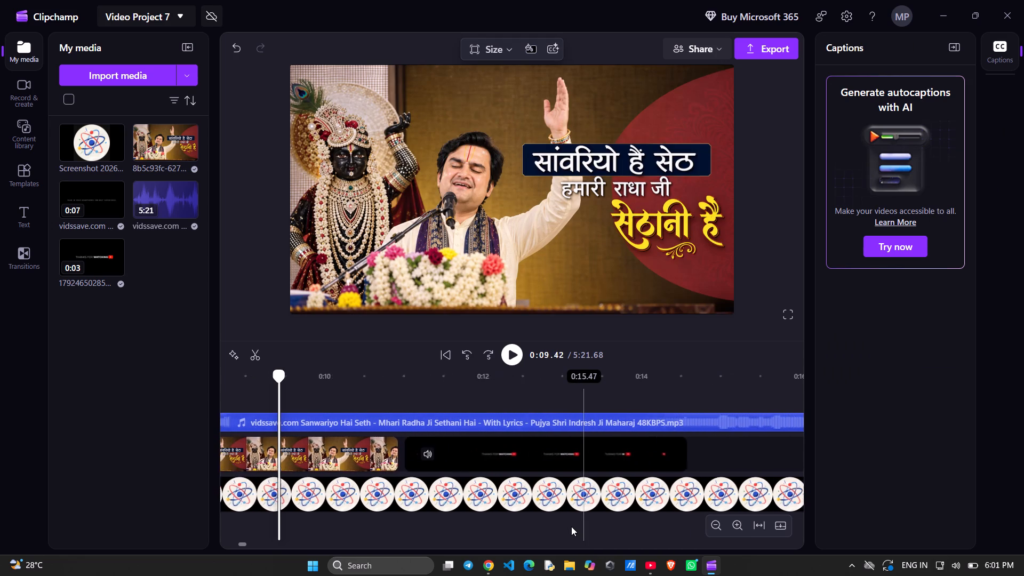
pyautogui.press('Right')
pyautogui.press('Right')
pyautogui.press('Right')
pyautogui.press('Right')
pyautogui.press('Right')
pyautogui.press('Right')
pyautogui.press('Right')
pyautogui.press('Right')
pyautogui.press('Right')
pyautogui.press('Right')
pyautogui.press('Right')
pyautogui.press('Right')
pyautogui.press('Right')
pyautogui.press('Right')
pyautogui.press('Right')
pyautogui.press('Right')
pyautogui.press('Right')
pyautogui.press('Right')
pyautogui.press('Right')
pyautogui.press('Right')
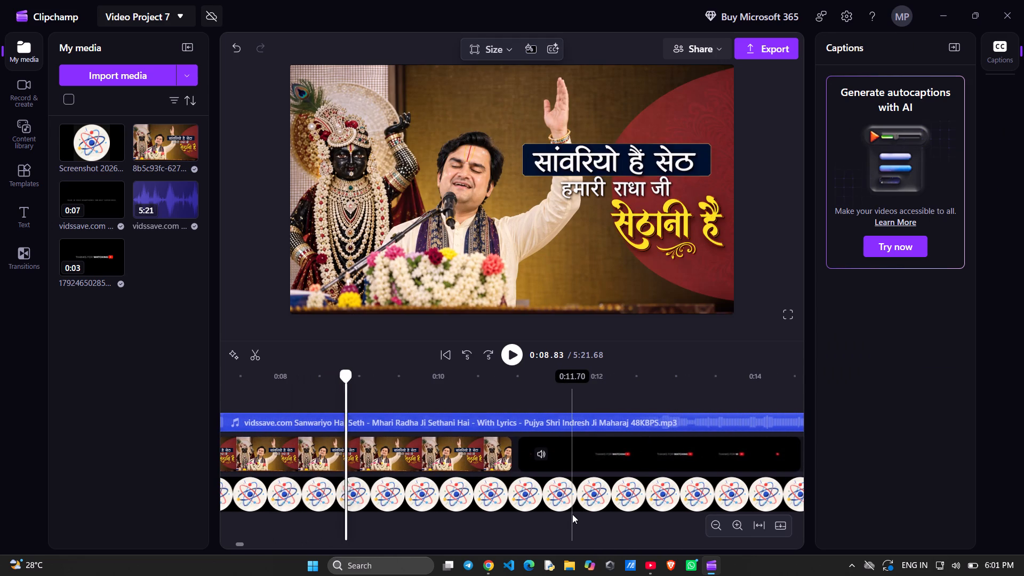
pyautogui.press('Right')
pyautogui.press('Right')
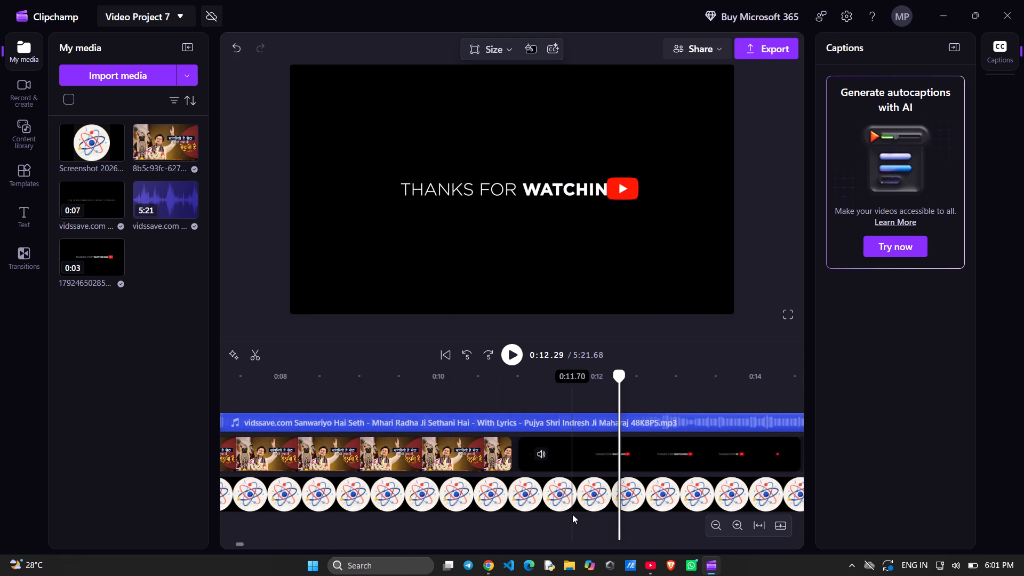
pyautogui.press('Right')
pyautogui.press('Right')
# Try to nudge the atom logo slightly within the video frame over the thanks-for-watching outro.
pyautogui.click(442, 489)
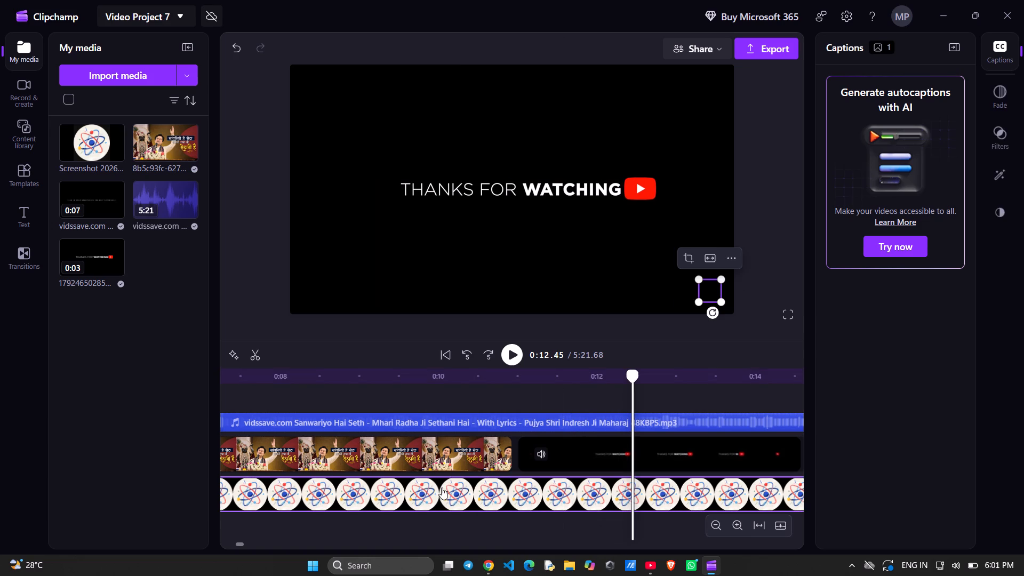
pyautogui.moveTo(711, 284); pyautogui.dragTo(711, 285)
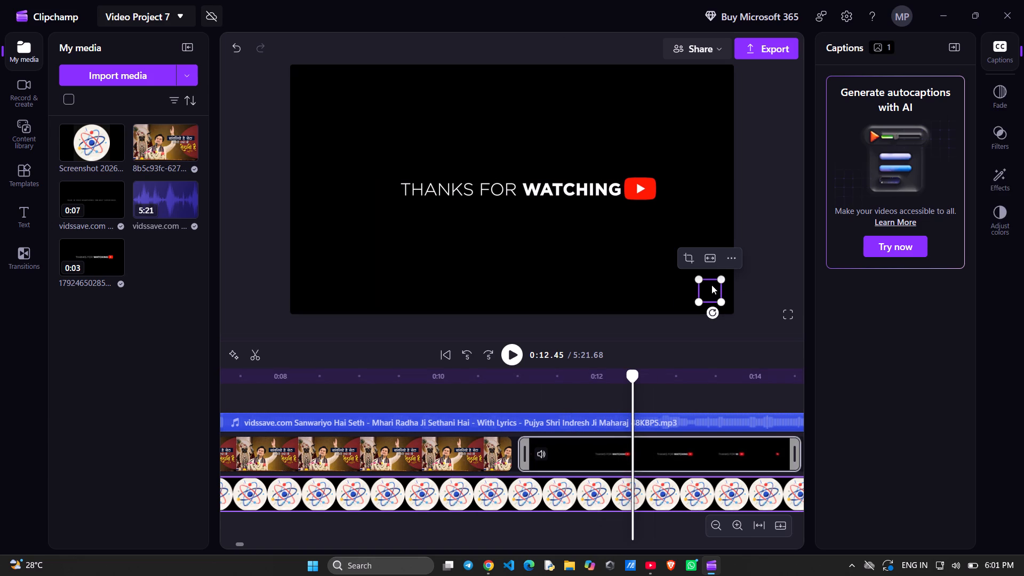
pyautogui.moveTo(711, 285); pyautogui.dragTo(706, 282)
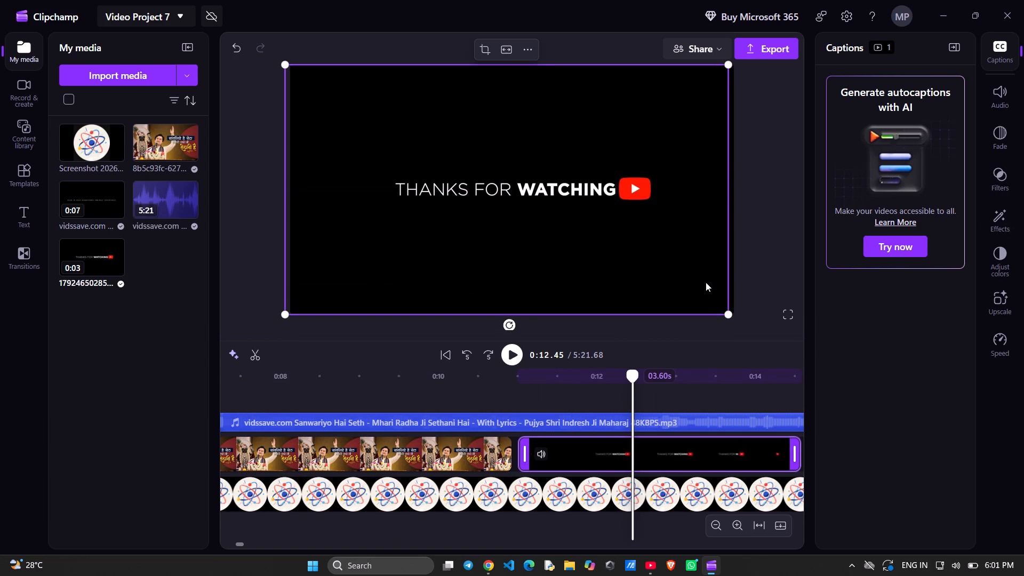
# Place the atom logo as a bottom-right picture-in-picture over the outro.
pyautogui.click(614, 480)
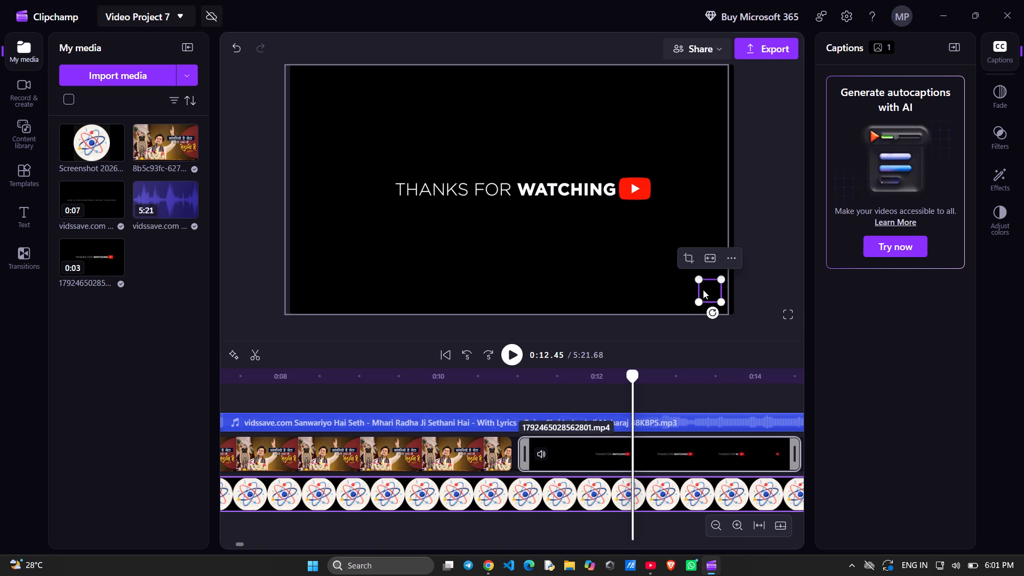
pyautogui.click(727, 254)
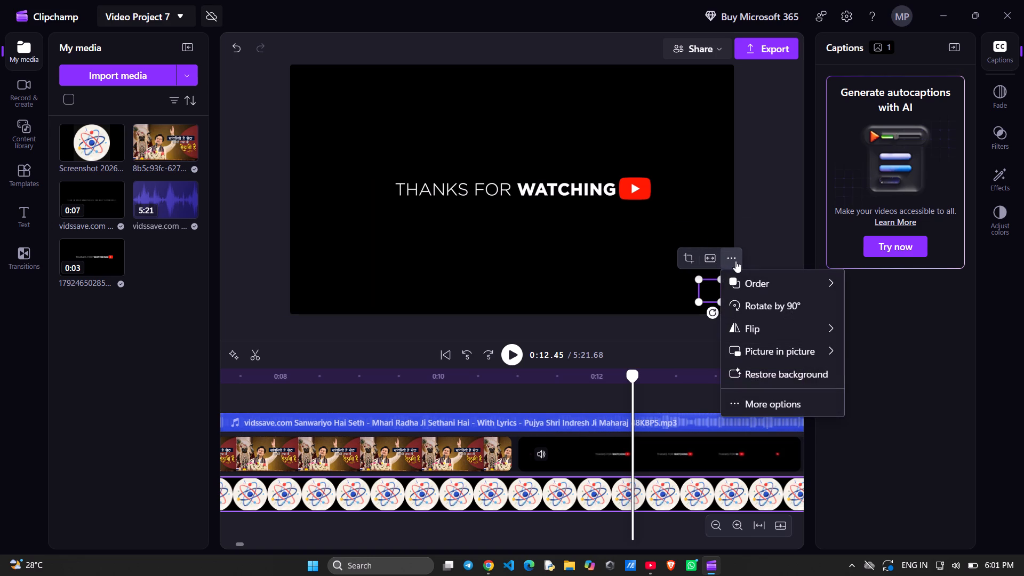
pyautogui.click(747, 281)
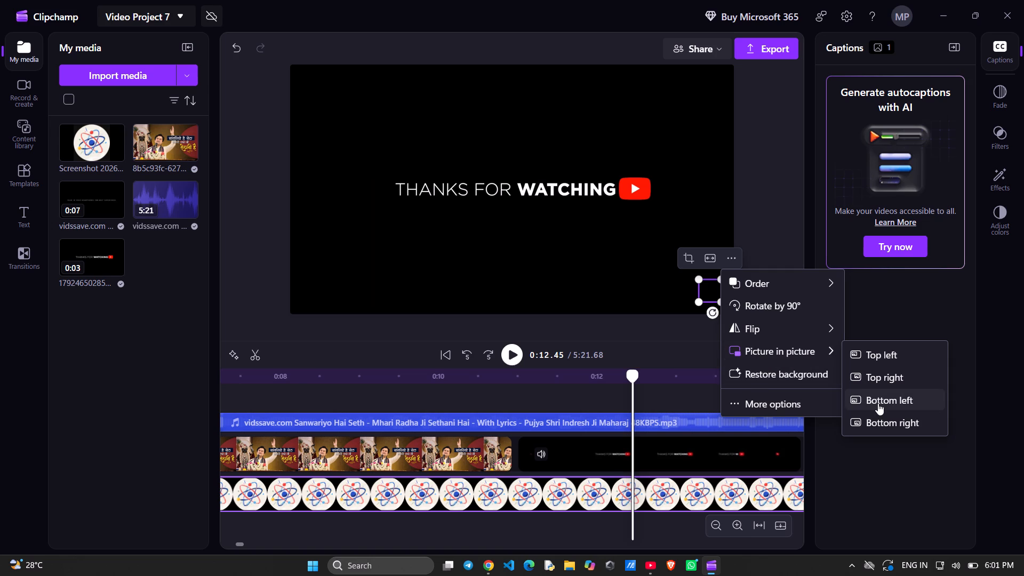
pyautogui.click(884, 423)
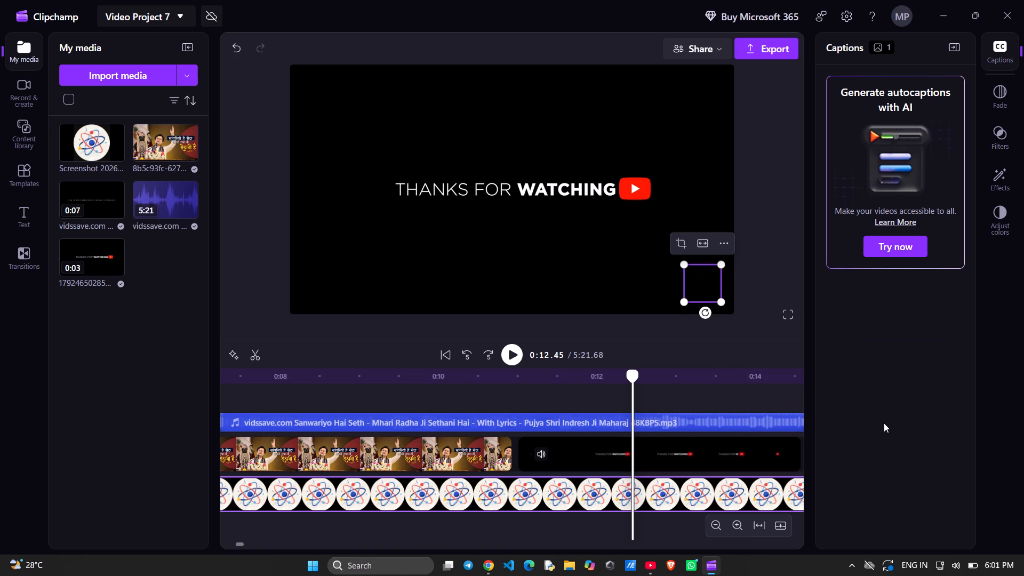
# Examine the atom logo's arrangement options, fades, filters, effects and colour adjustments.
pyautogui.click(723, 245)
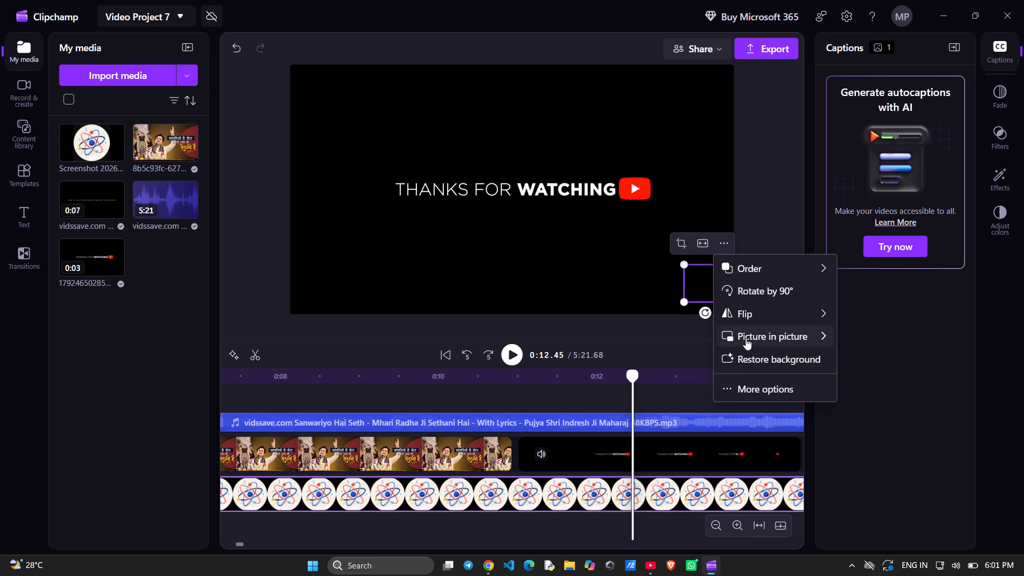
pyautogui.click(731, 386)
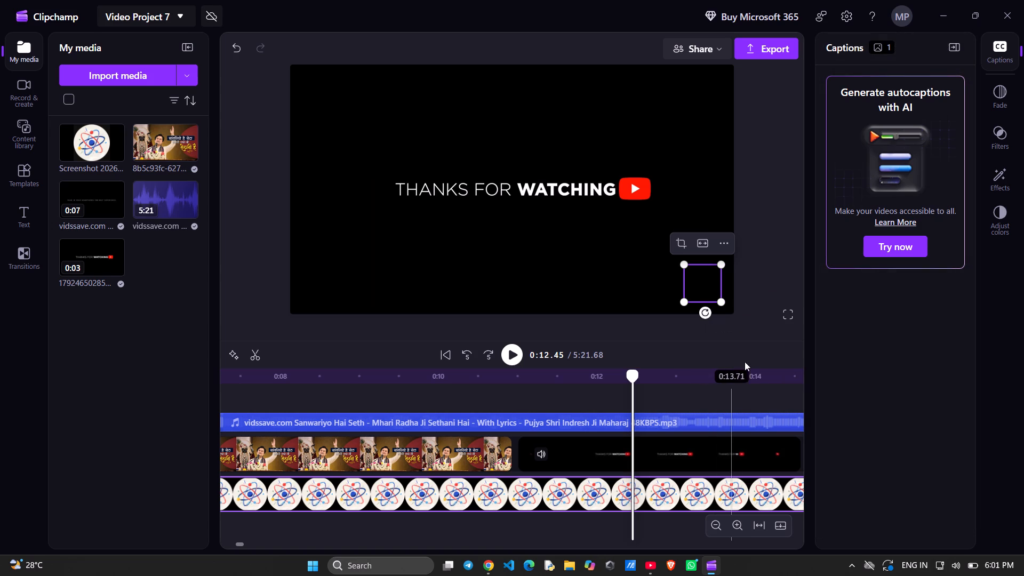
pyautogui.click(869, 248)
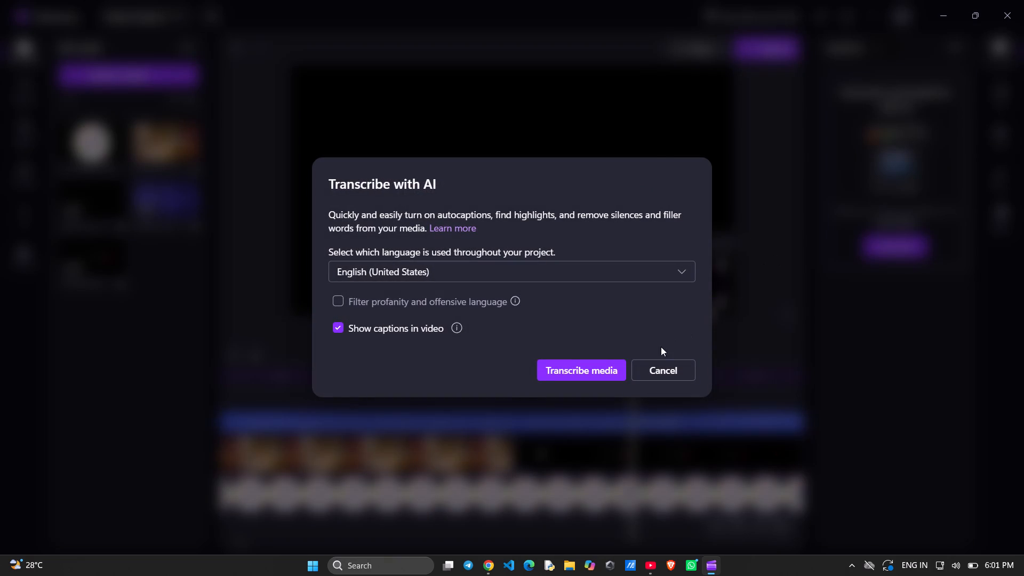
pyautogui.click(657, 364)
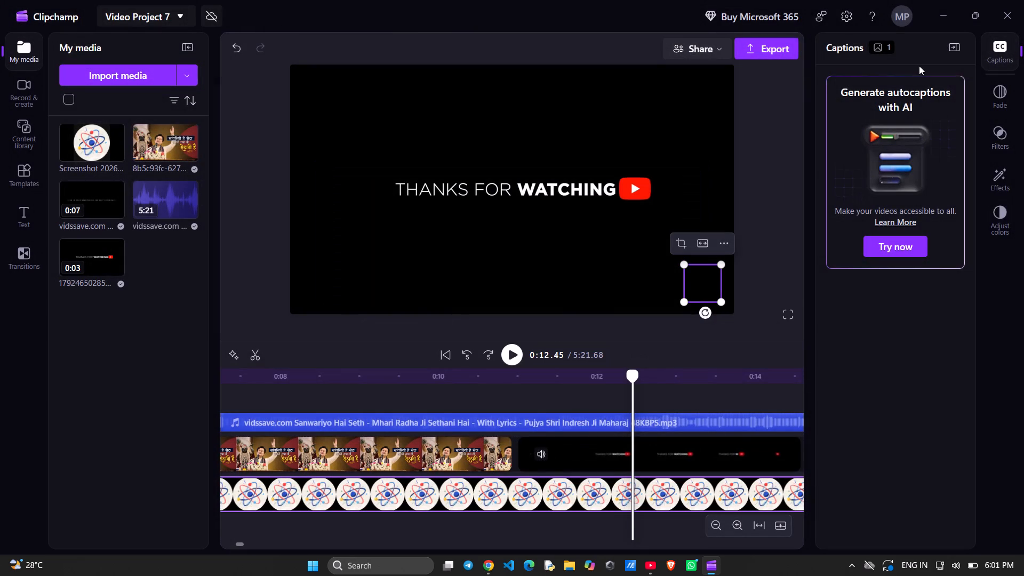
pyautogui.click(877, 47)
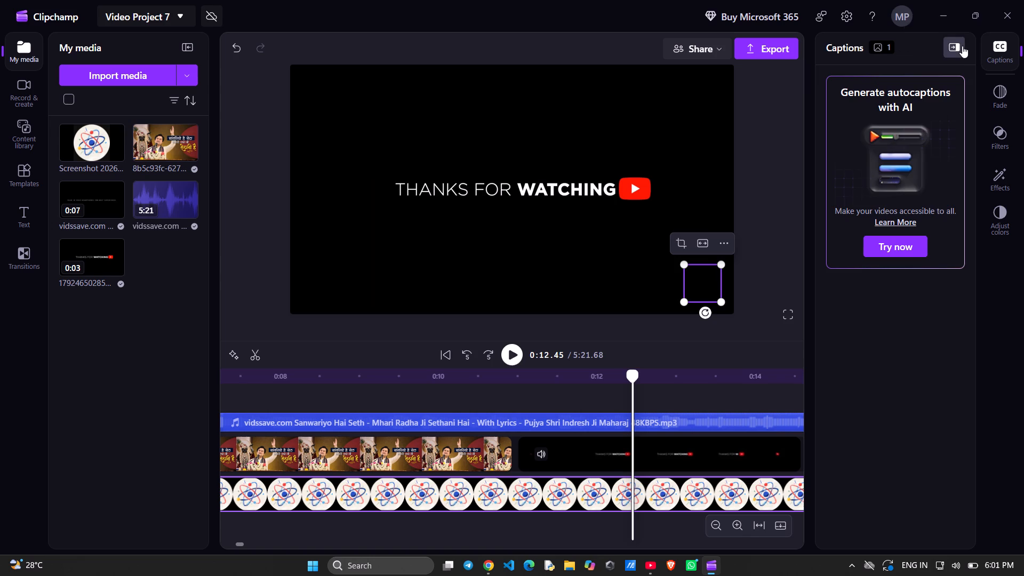
pyautogui.click(962, 46)
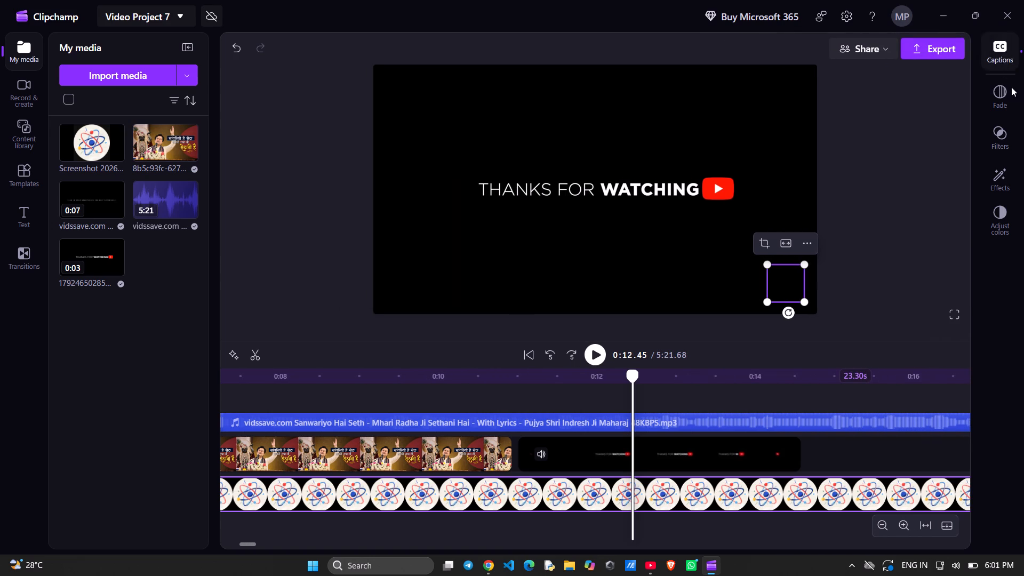
pyautogui.click(1001, 99)
pyautogui.click(1002, 134)
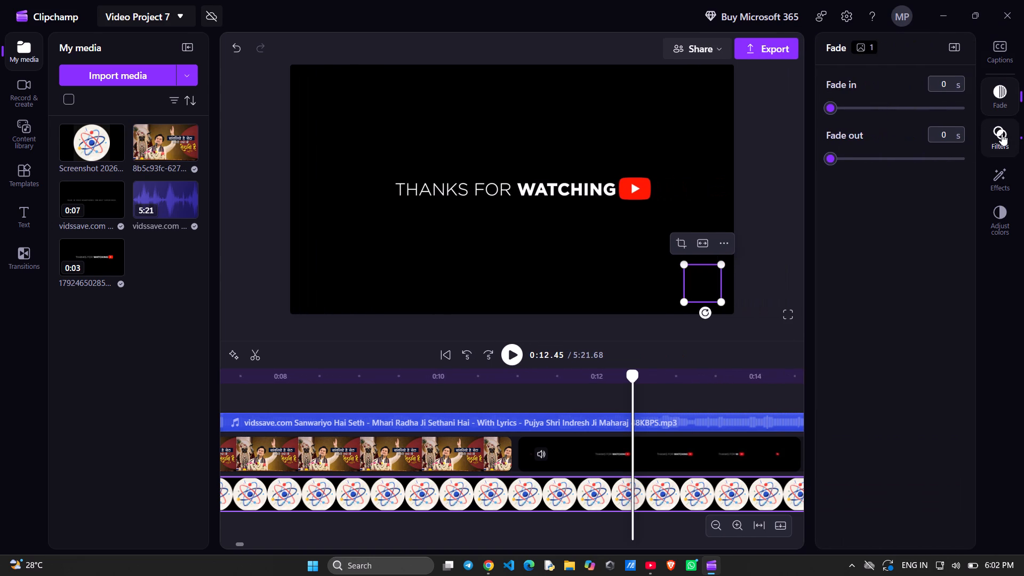
pyautogui.click(997, 183)
pyautogui.click(1002, 207)
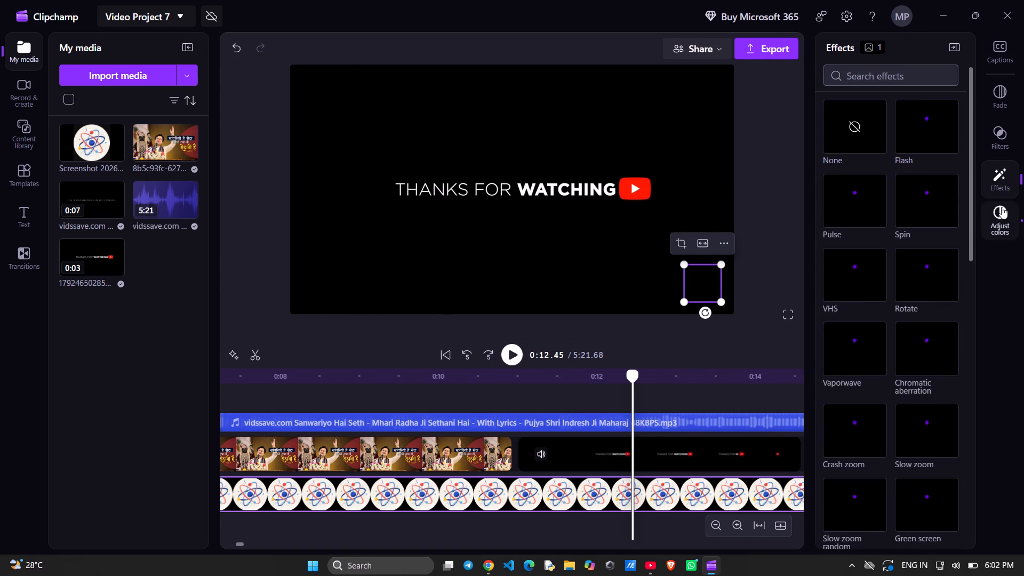
pyautogui.click(1002, 329)
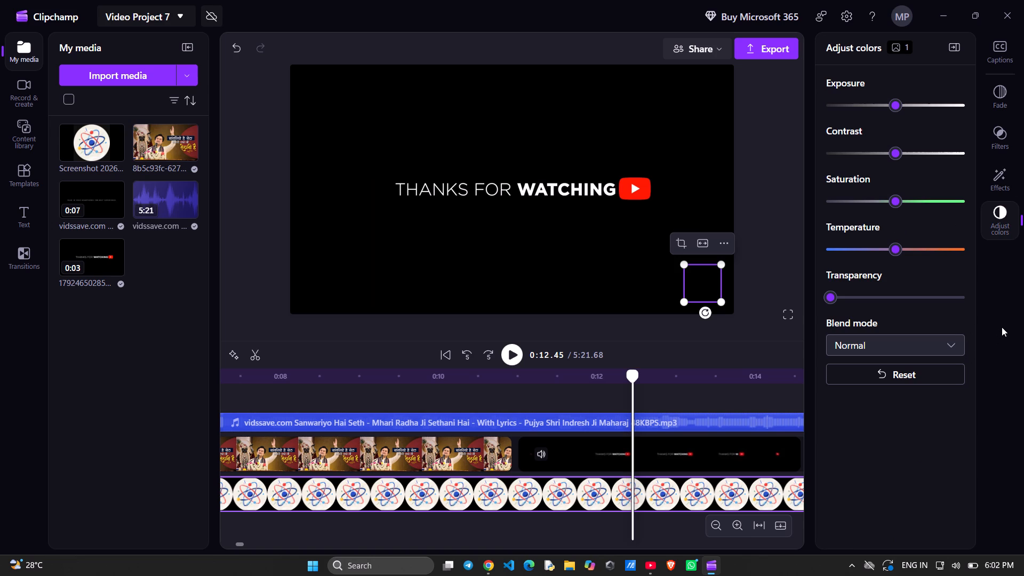
pyautogui.click(721, 238)
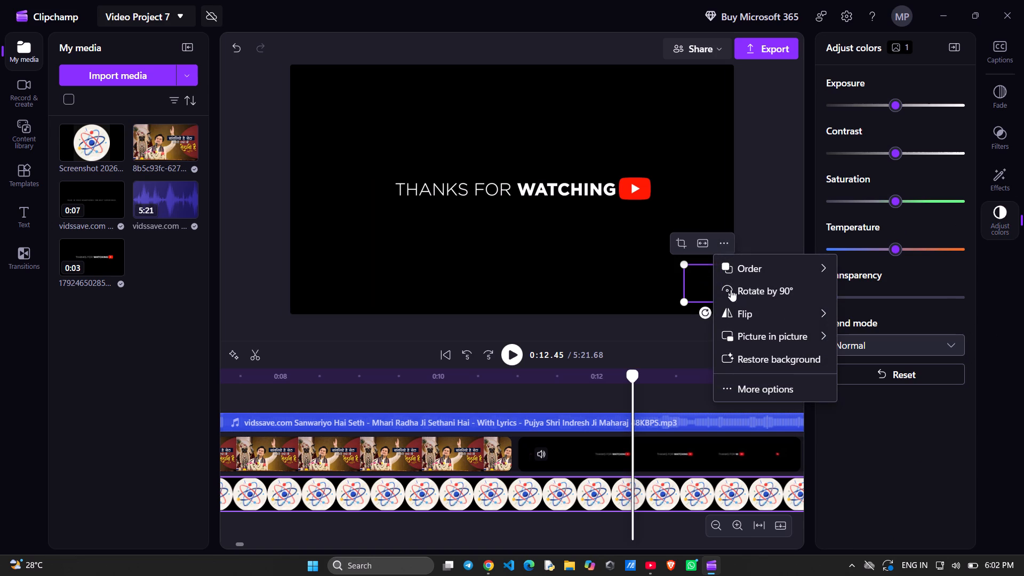
pyautogui.rightClick(696, 289)
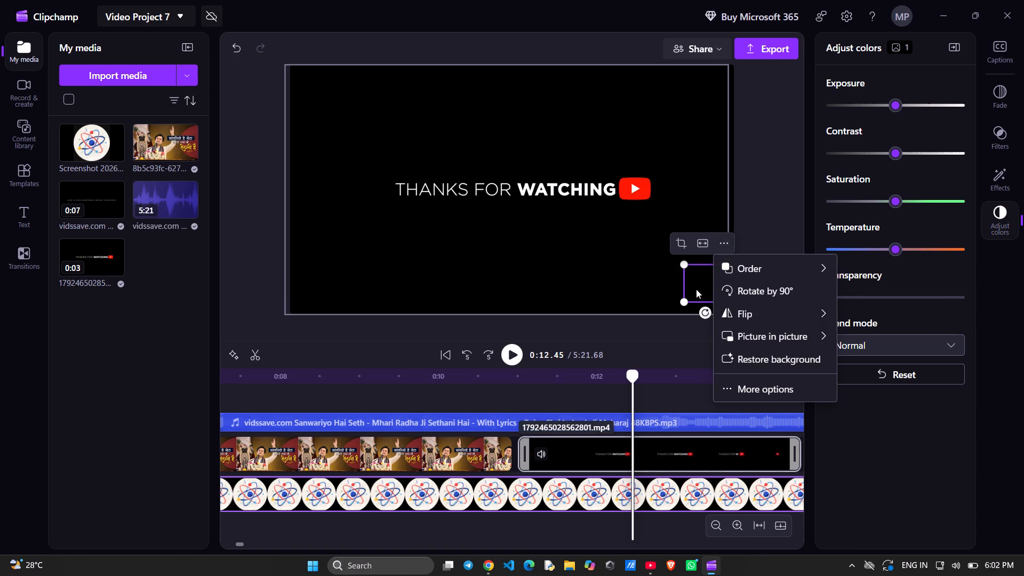
# Delete the atom logo clip from the timeline.
pyautogui.click(559, 502)
pyautogui.press('BackSpace')
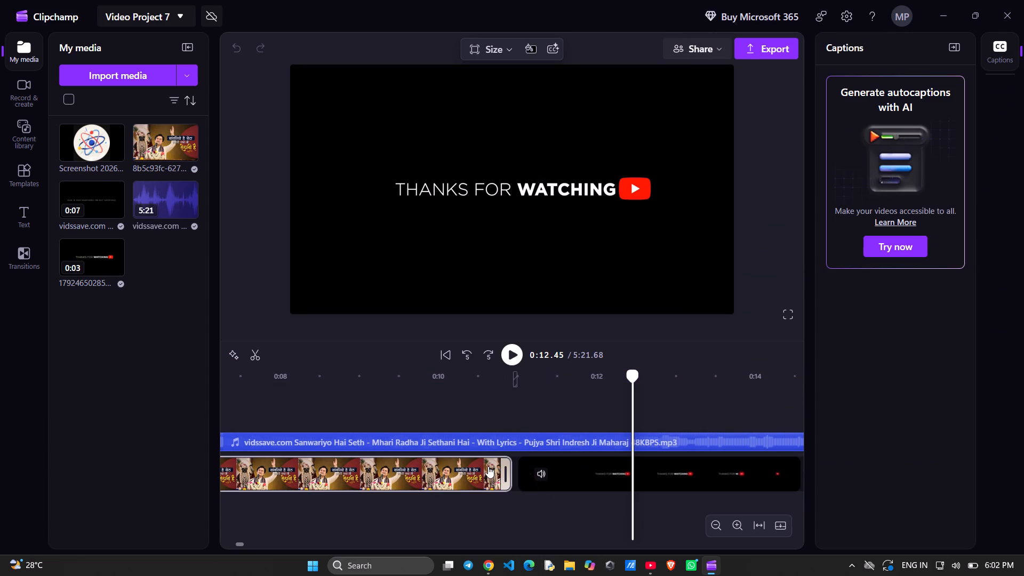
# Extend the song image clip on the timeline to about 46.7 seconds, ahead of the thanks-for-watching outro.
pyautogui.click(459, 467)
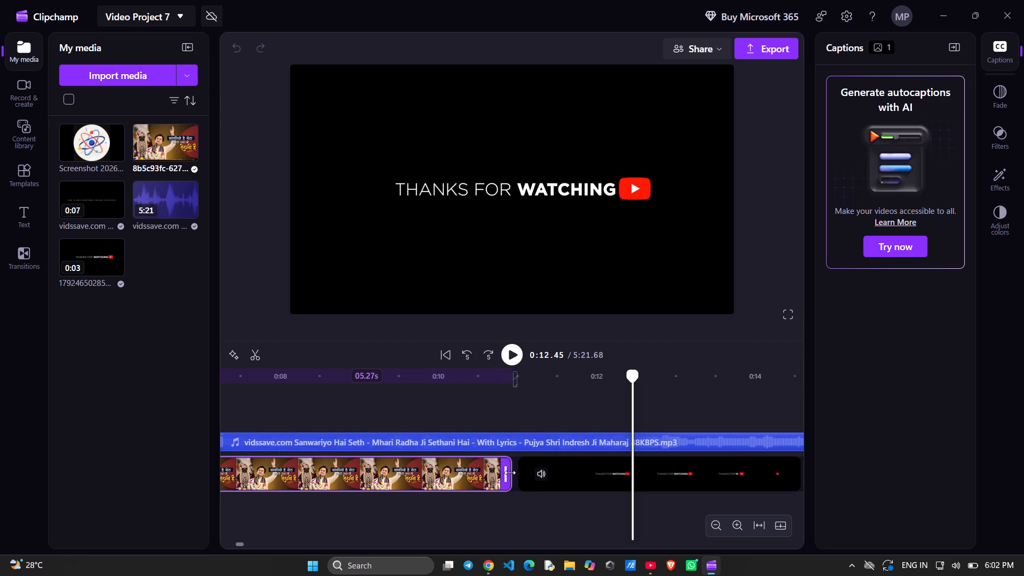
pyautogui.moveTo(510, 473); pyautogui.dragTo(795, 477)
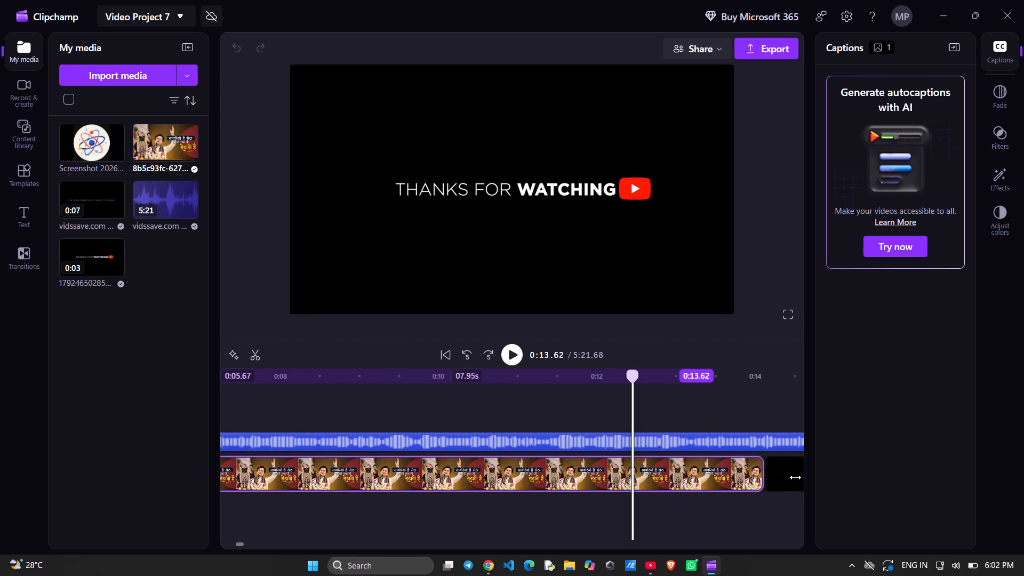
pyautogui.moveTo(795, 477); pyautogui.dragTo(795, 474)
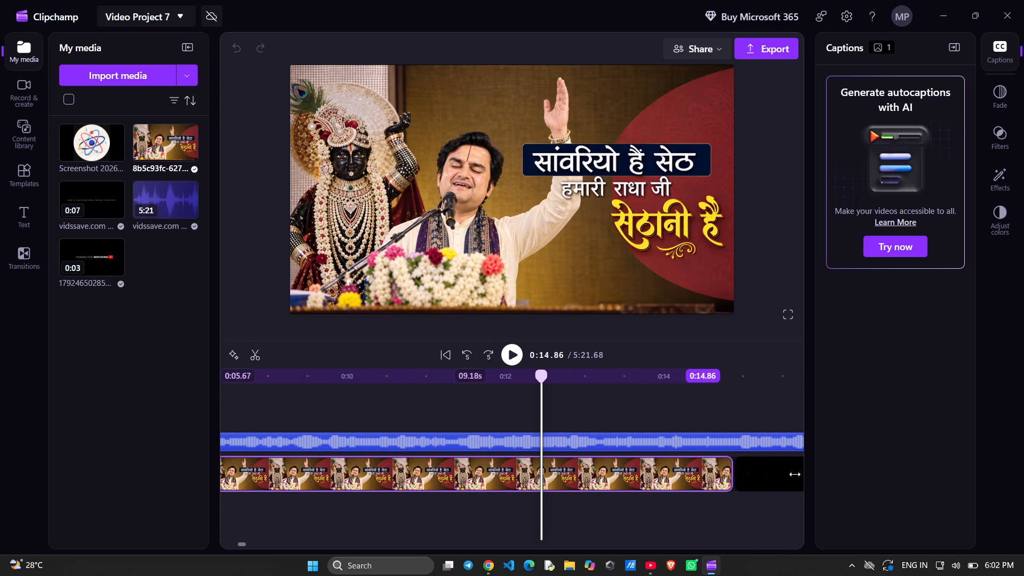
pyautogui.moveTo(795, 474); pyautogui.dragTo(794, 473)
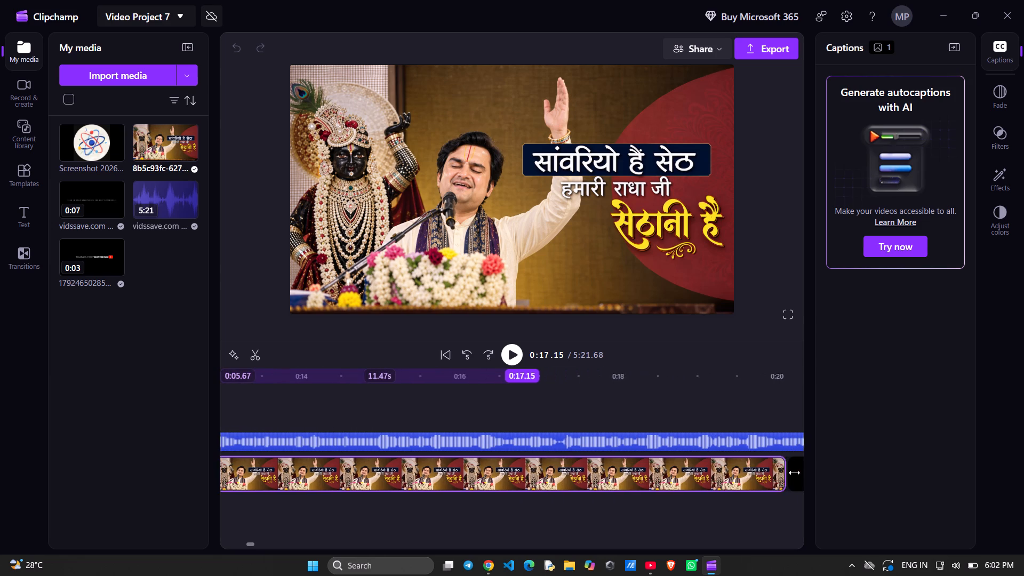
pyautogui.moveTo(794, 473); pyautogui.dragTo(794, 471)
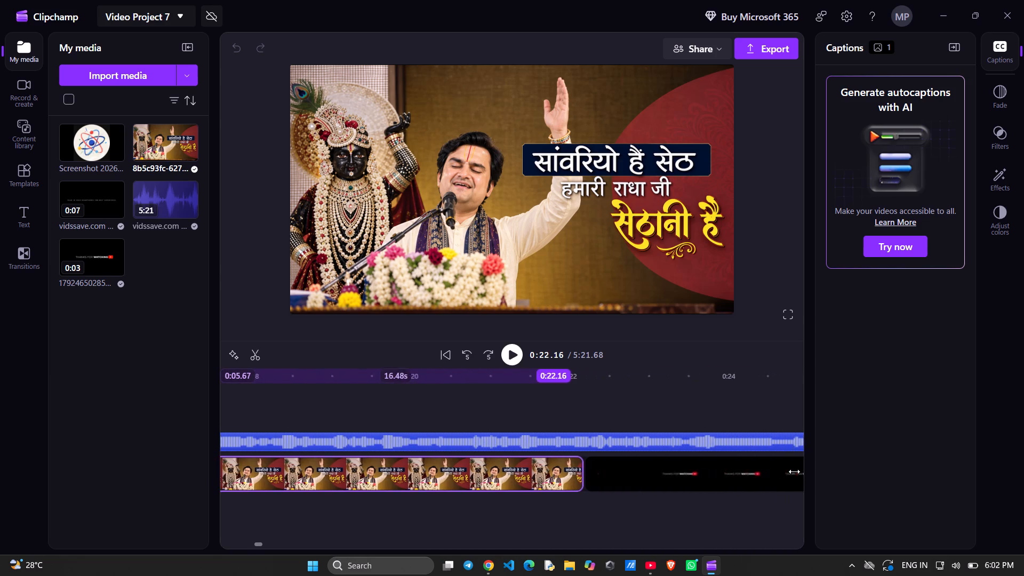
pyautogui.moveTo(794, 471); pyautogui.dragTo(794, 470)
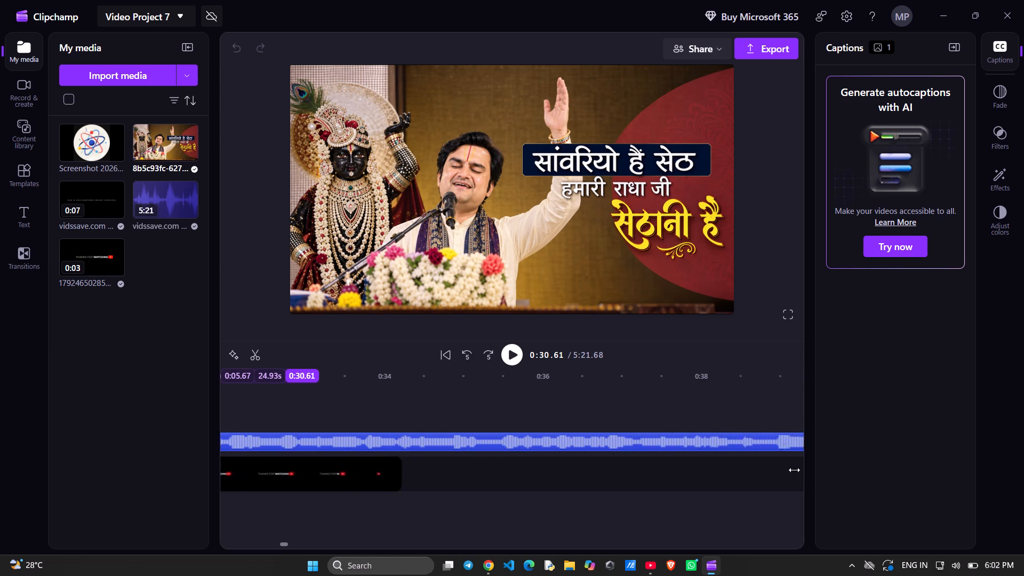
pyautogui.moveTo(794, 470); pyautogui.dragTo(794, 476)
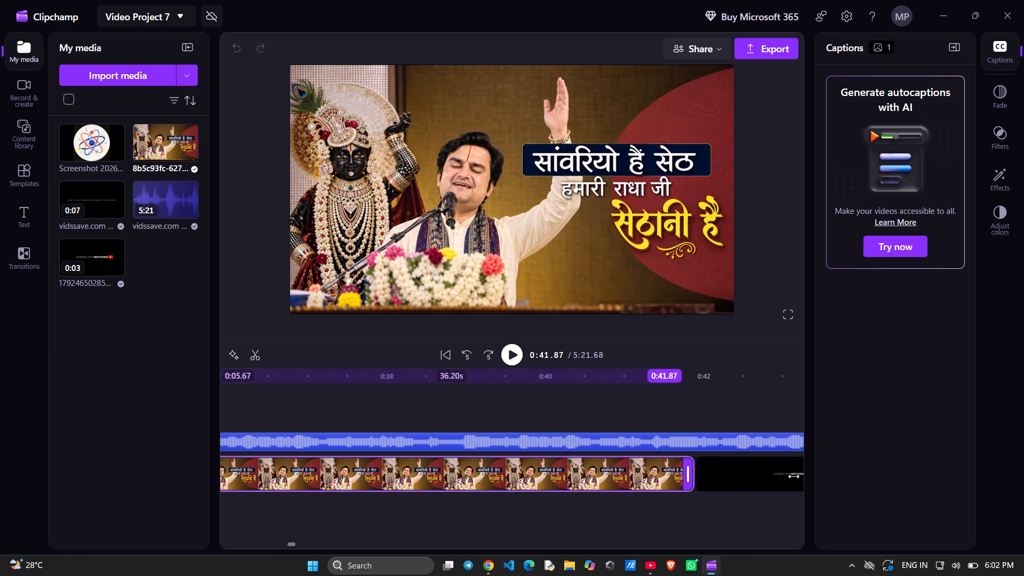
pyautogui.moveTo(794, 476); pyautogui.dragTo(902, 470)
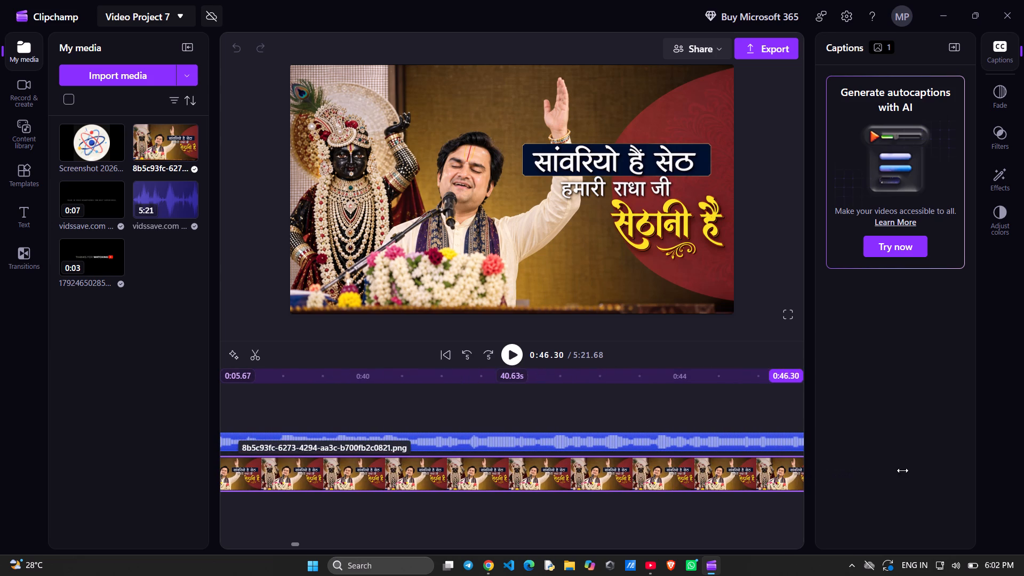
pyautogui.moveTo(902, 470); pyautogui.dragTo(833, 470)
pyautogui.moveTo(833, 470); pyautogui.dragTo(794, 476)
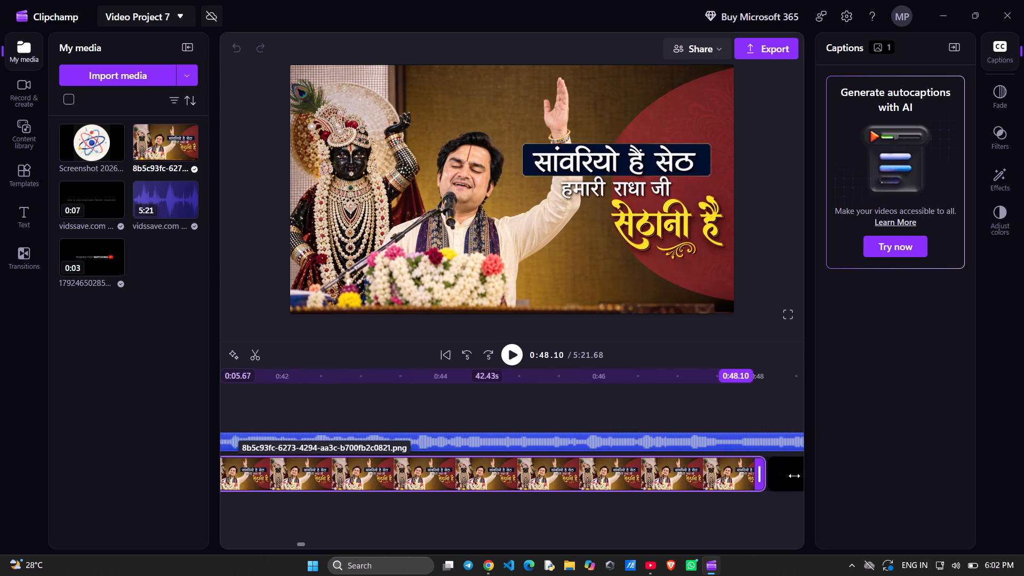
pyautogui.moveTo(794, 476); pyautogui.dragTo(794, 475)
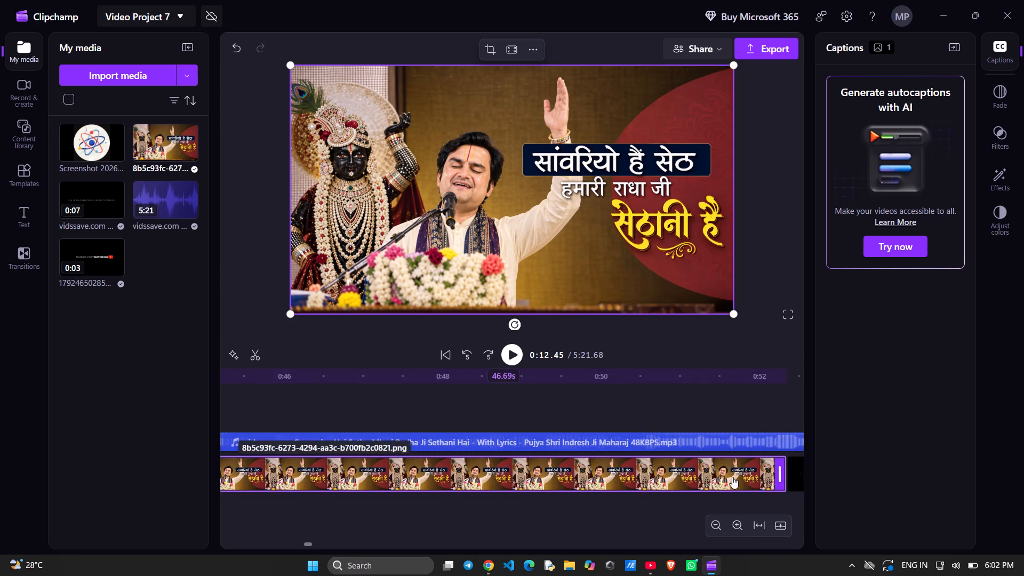
# Extend the song image clip to about 5 min 16 s so its end lines up with the end of the song audio.
pyautogui.hotkey('ctrl', '-')
pyautogui.hotkey('ctrl', '-')
pyautogui.hotkey('ctrl', '-')
pyautogui.hotkey('ctrl', '-')
pyautogui.hotkey('ctrl', '-')
pyautogui.hotkey('ctrl', '-')
pyautogui.hotkey('ctrl', '-')
pyautogui.hotkey('ctrl', '-')
pyautogui.hotkey('ctrl', '-')
pyautogui.hotkey('ctrl', '-')
pyautogui.hotkey('ctrl', '-')
pyautogui.hotkey('ctrl', '-')
pyautogui.hotkey('ctrl', '-')
pyautogui.hotkey('ctrl', '-')
pyautogui.hotkey('ctrl', '-')
pyautogui.hotkey('ctrl', '-')
pyautogui.hotkey('ctrl', '-')
pyautogui.hotkey('ctrl', '-')
pyautogui.hotkey('ctrl', '-')
pyautogui.hotkey('ctrl', '-')
pyautogui.hotkey('ctrl', '-')
pyautogui.hotkey('ctrl', '-')
pyautogui.hotkey('ctrl', '-')
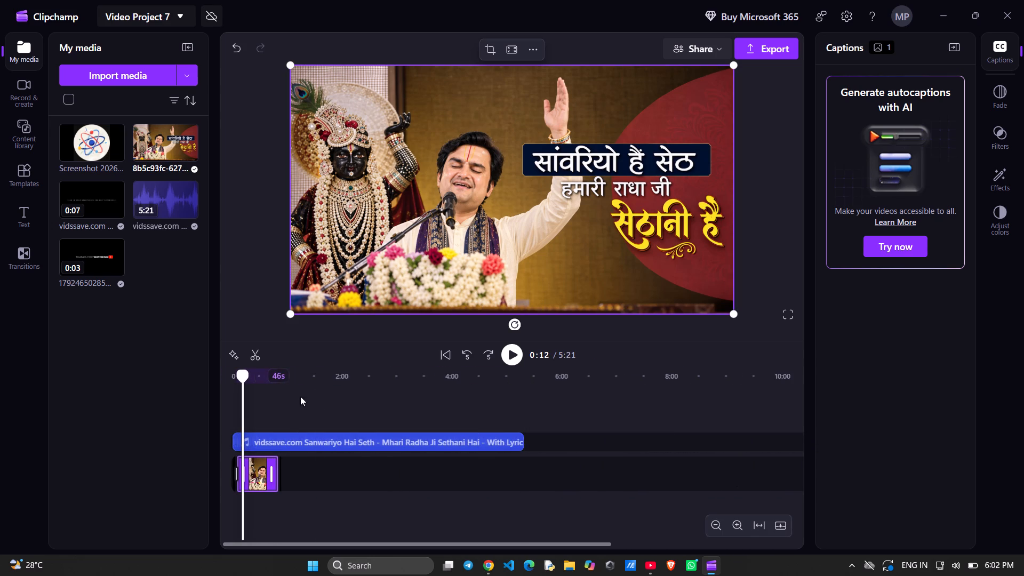
pyautogui.moveTo(275, 470); pyautogui.dragTo(341, 473)
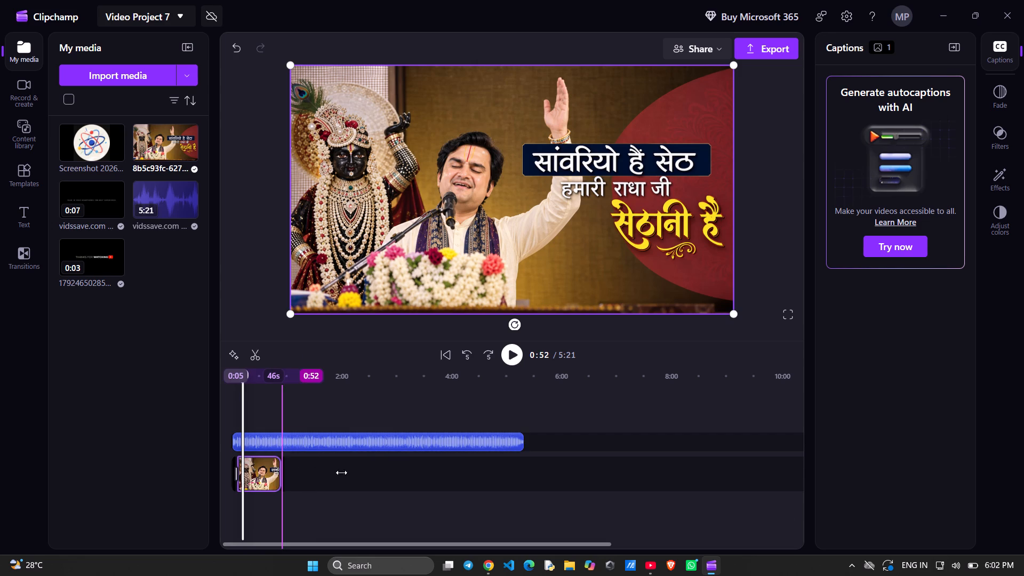
pyautogui.moveTo(341, 473); pyautogui.dragTo(529, 476)
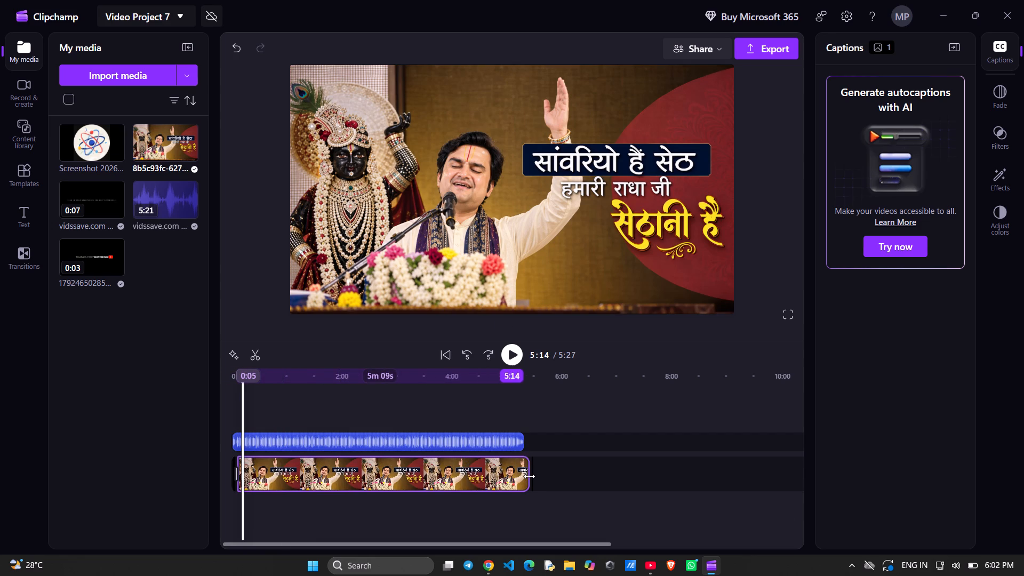
pyautogui.moveTo(529, 476); pyautogui.dragTo(521, 475)
pyautogui.moveTo(369, 518); pyautogui.dragTo(418, 522)
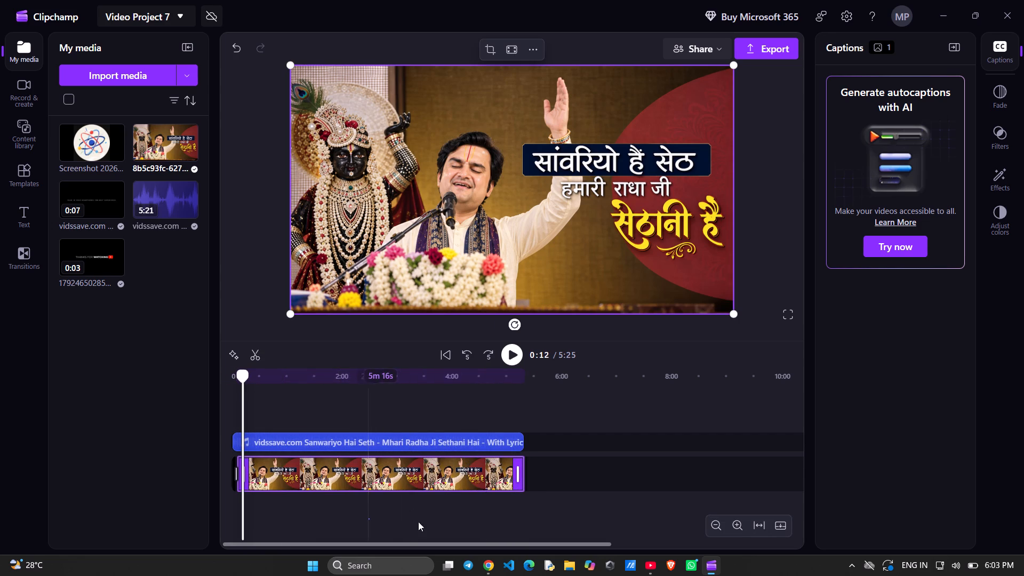
pyautogui.moveTo(418, 522); pyautogui.dragTo(504, 537)
# Play the video from 0:12 and skip ahead through the song to its closing seconds.
pyautogui.press('space')
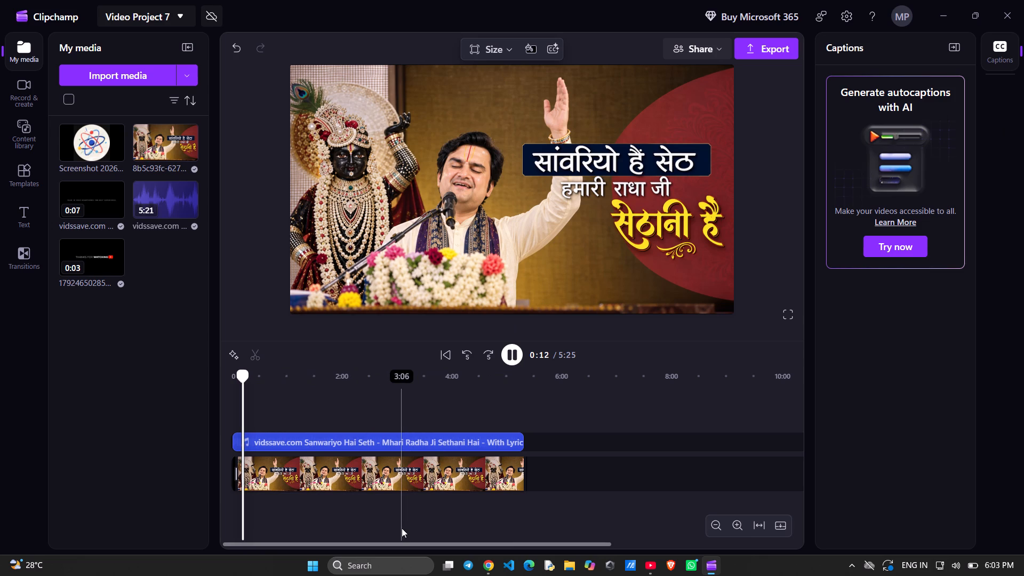
pyautogui.press('Right')
pyautogui.press('Right')
pyautogui.press('Right')
pyautogui.press('Right')
pyautogui.press('Right')
pyautogui.press('Right')
pyautogui.press('Right')
pyautogui.press('Right')
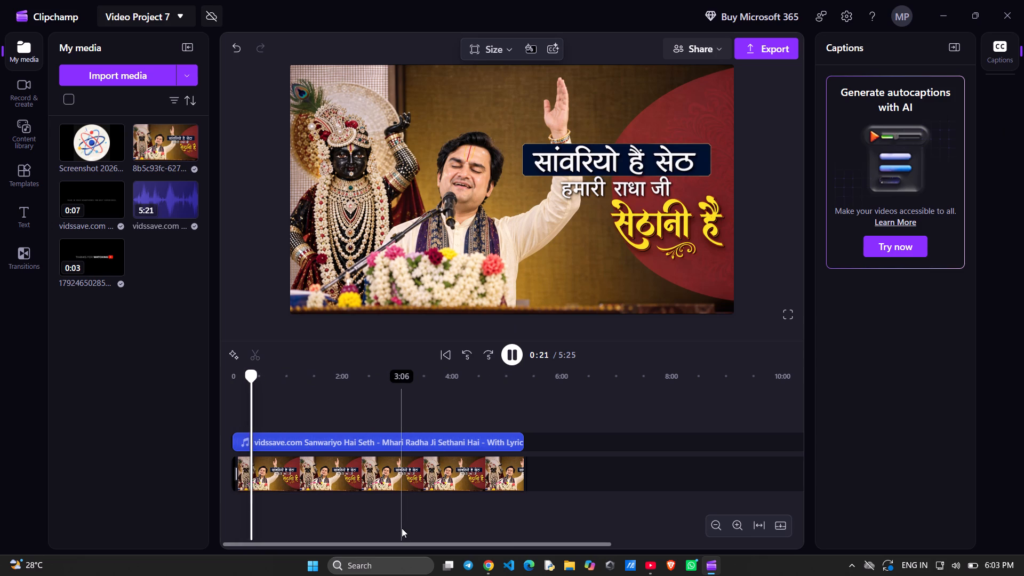
pyautogui.press('Right')
pyautogui.press('Right')
pyautogui.press('Right')
pyautogui.press('Right')
pyautogui.press('Right')
pyautogui.press('Right')
pyautogui.press('Right')
pyautogui.press('Right')
pyautogui.press('Right')
pyautogui.press('Right')
pyautogui.press('Right')
pyautogui.press('Right')
pyautogui.press('Right')
pyautogui.press('Right')
pyautogui.press('Right')
pyautogui.press('Right')
pyautogui.press('Right')
pyautogui.press('Right')
pyautogui.press('Right')
pyautogui.press('Right')
pyautogui.press('Right')
pyautogui.press('Right')
pyautogui.press('Right')
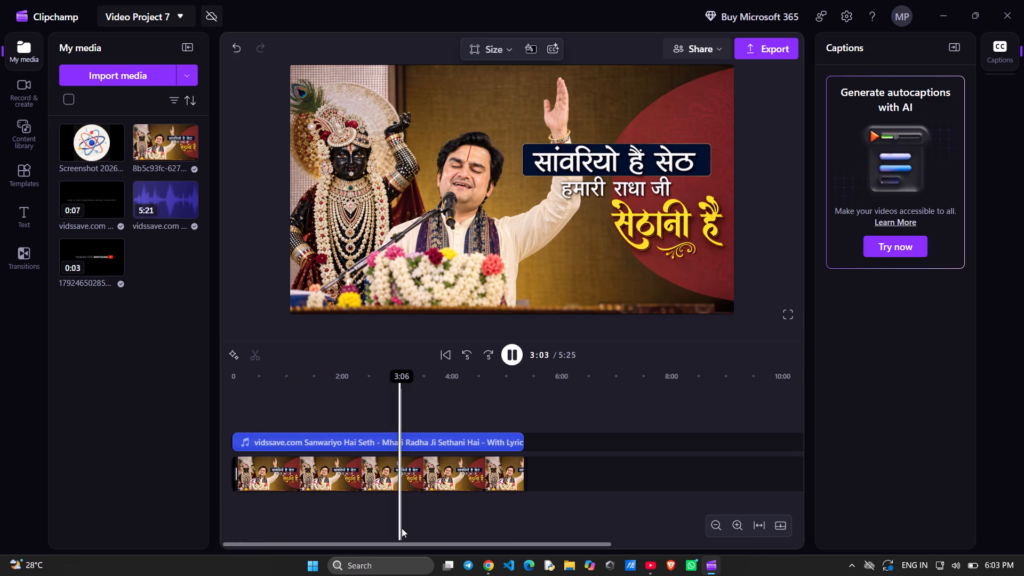
pyautogui.press('Right')
pyautogui.press('Right')
pyautogui.press('Right')
pyautogui.press('Right')
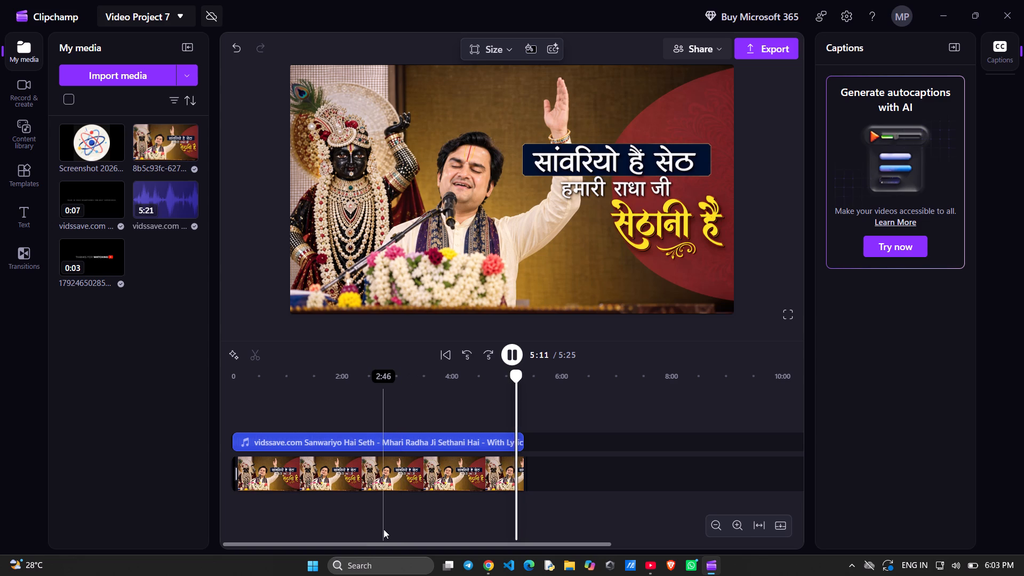
# Replay the song's ending and split the song audio clip at 5:14.
pyautogui.hotkey('ctrl', '=')
pyautogui.hotkey('ctrl', '=')
pyautogui.hotkey('ctrl', '=')
pyautogui.hotkey('ctrl', '=')
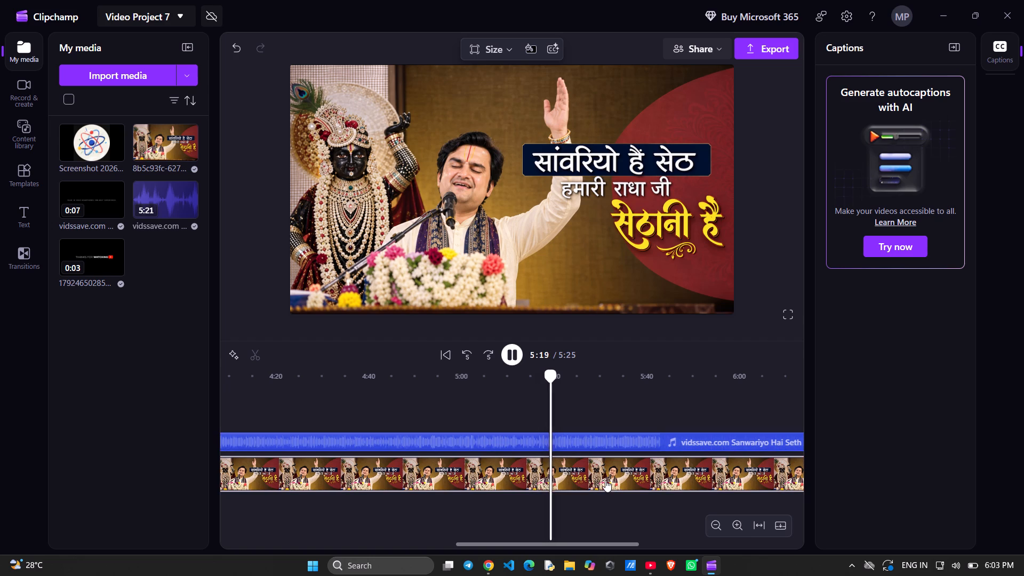
pyautogui.press('Left')
pyautogui.press('Left')
pyautogui.press('Left')
pyautogui.press('Left')
pyautogui.press('Left')
pyautogui.press('Left')
pyautogui.press('Left')
pyautogui.press('Left')
pyautogui.press('Left')
pyautogui.press('Left')
pyautogui.press('Left')
pyautogui.press('Left')
pyautogui.press('Left')
pyautogui.press('Left')
pyautogui.press('Left')
pyautogui.press('Left')
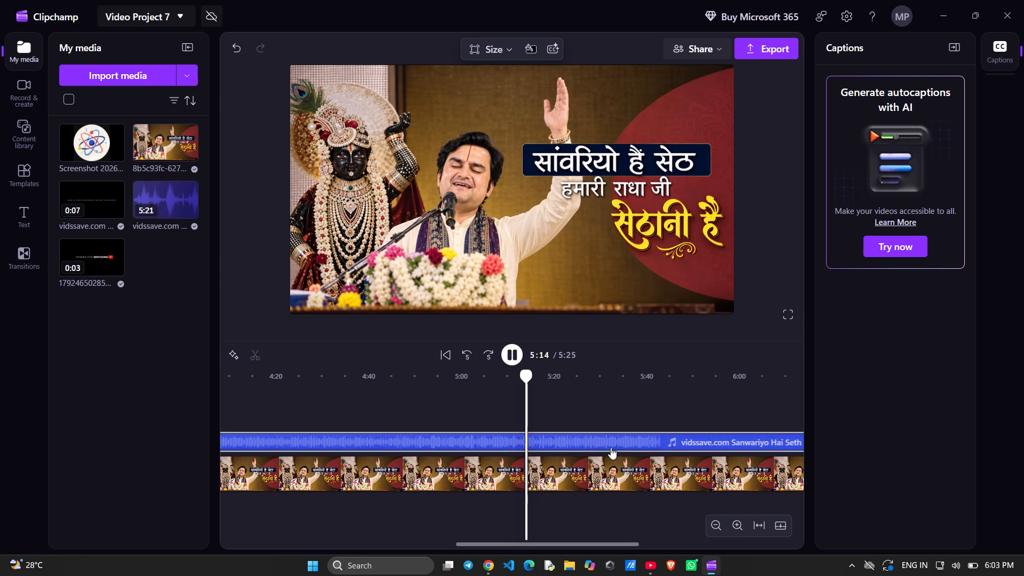
pyautogui.press('space')
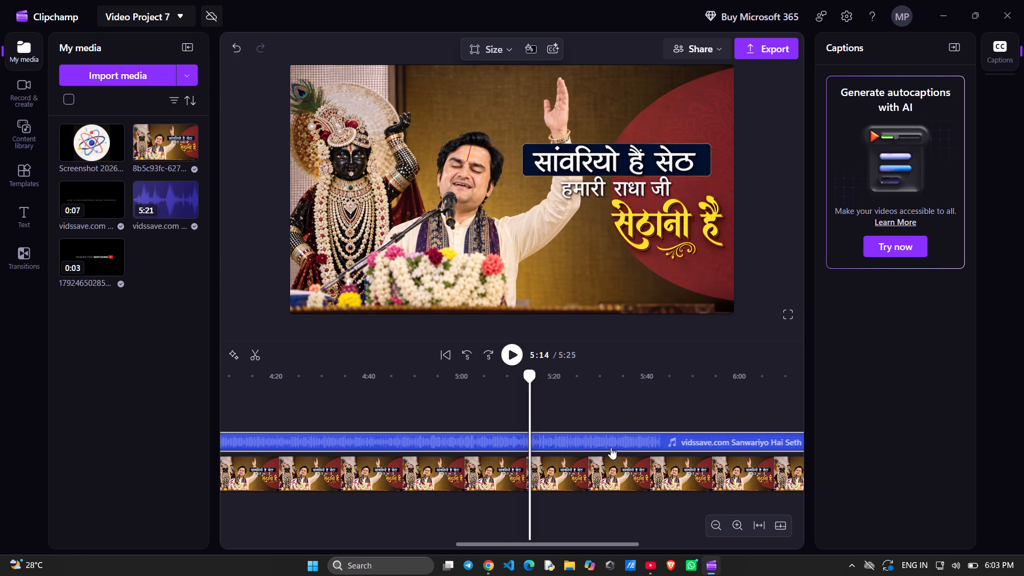
pyautogui.rightClick(602, 439)
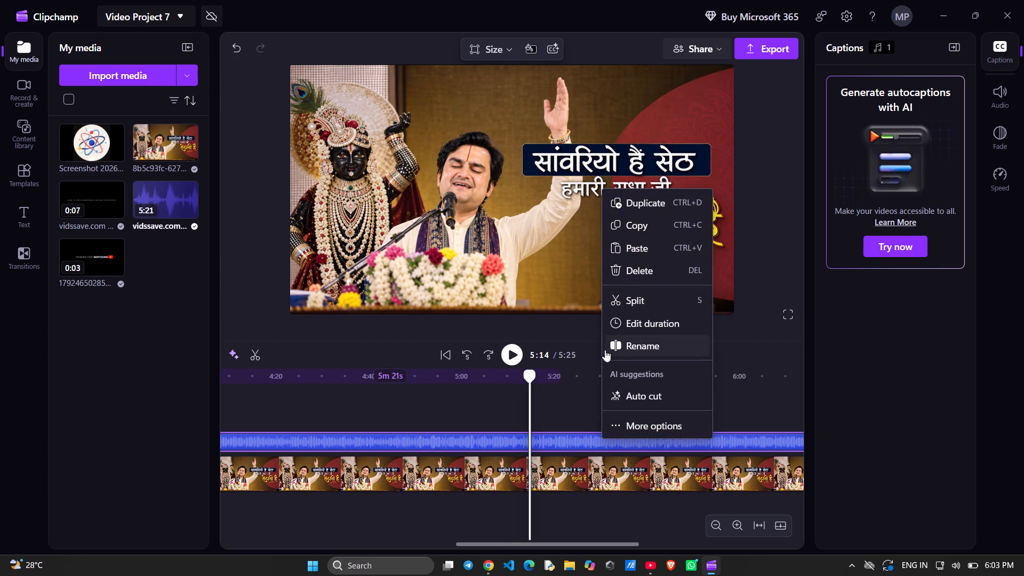
pyautogui.click(641, 300)
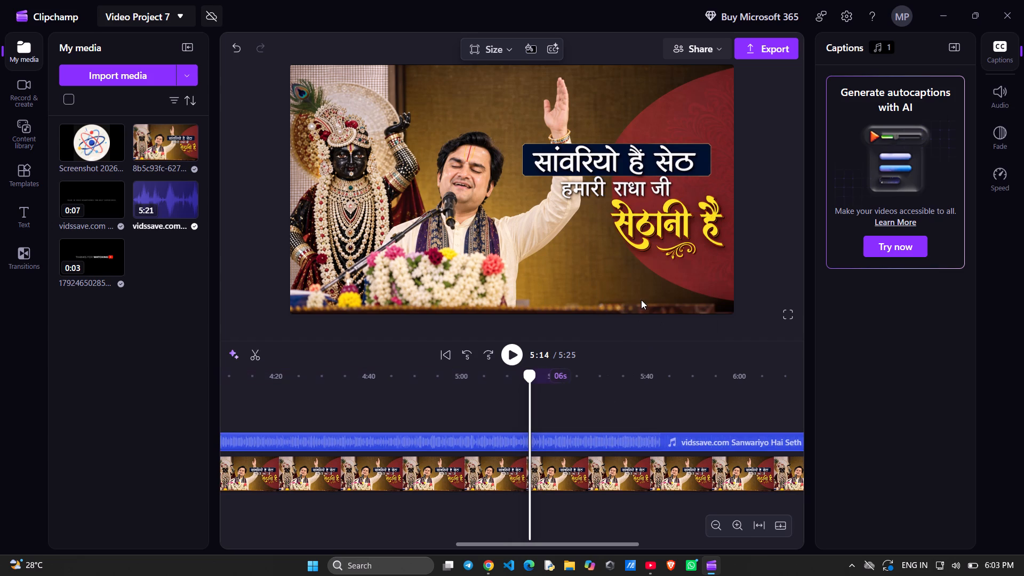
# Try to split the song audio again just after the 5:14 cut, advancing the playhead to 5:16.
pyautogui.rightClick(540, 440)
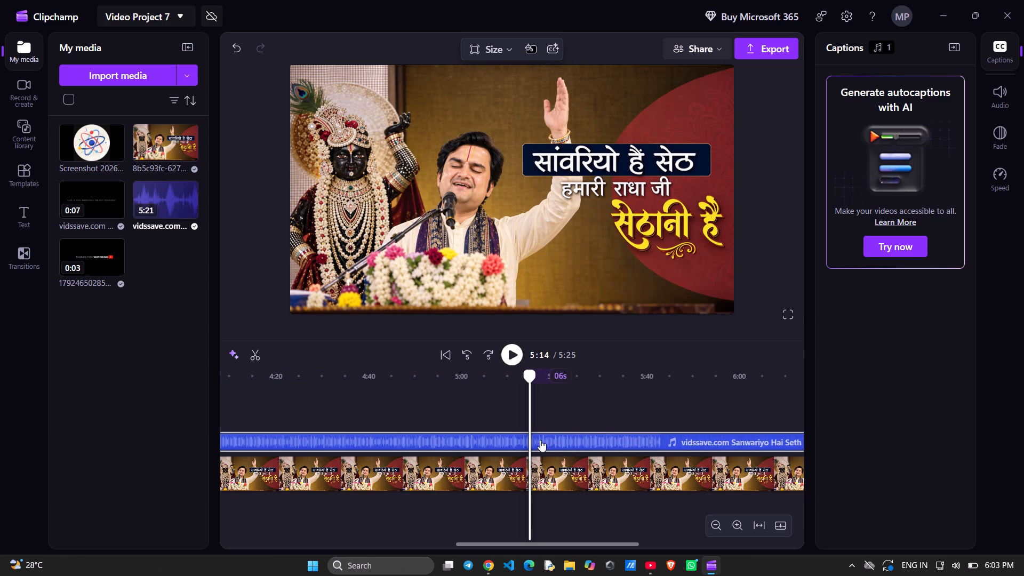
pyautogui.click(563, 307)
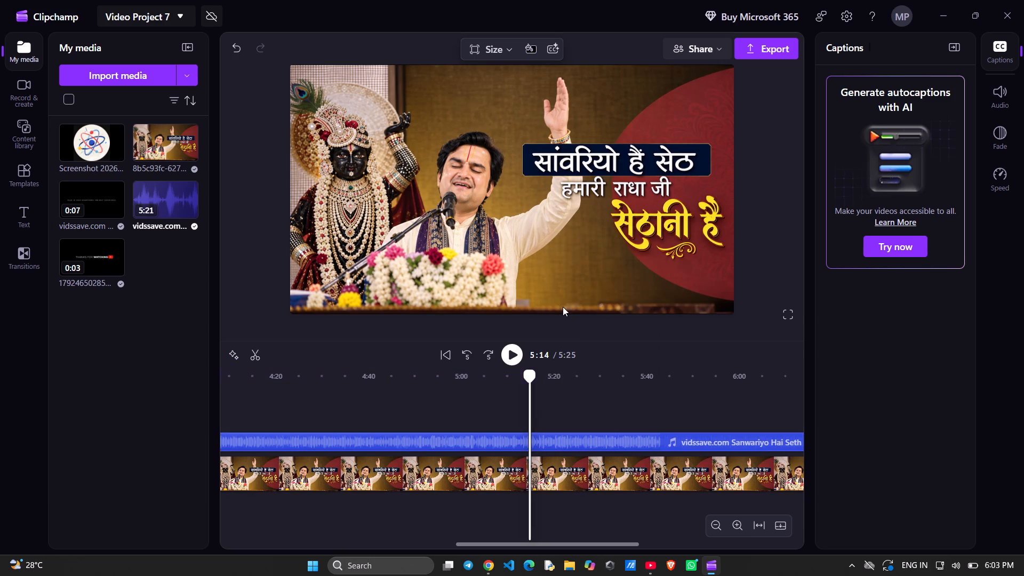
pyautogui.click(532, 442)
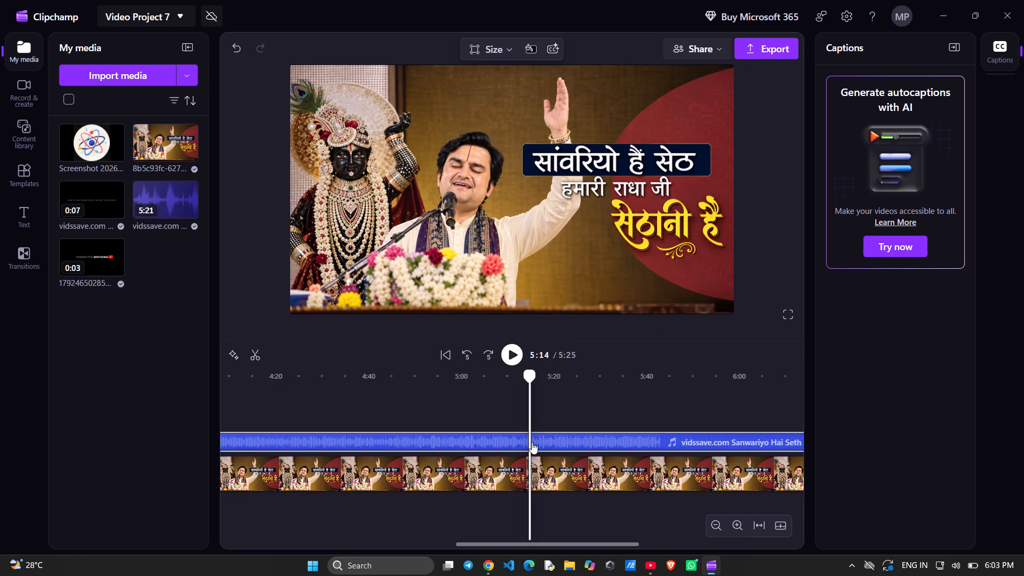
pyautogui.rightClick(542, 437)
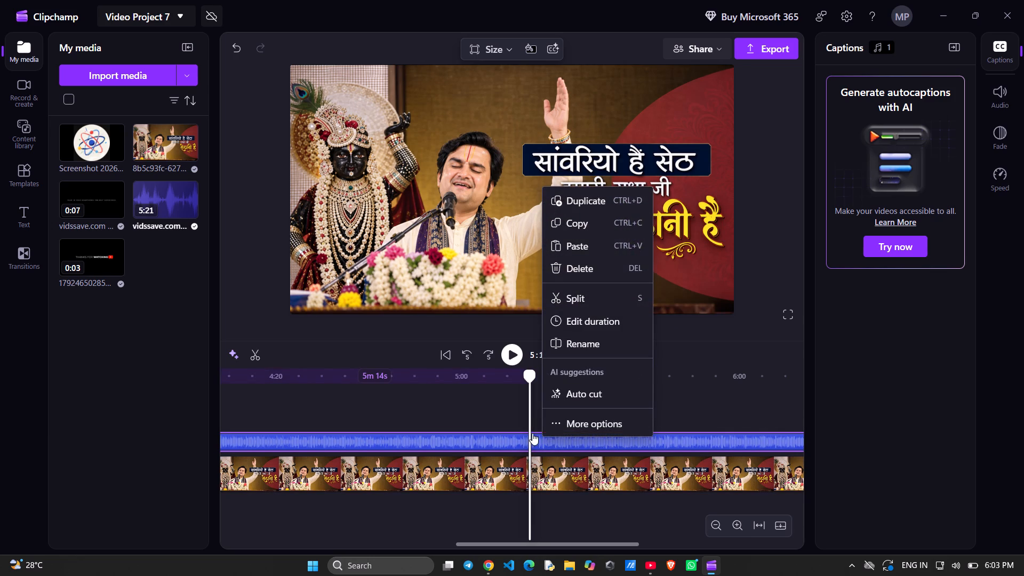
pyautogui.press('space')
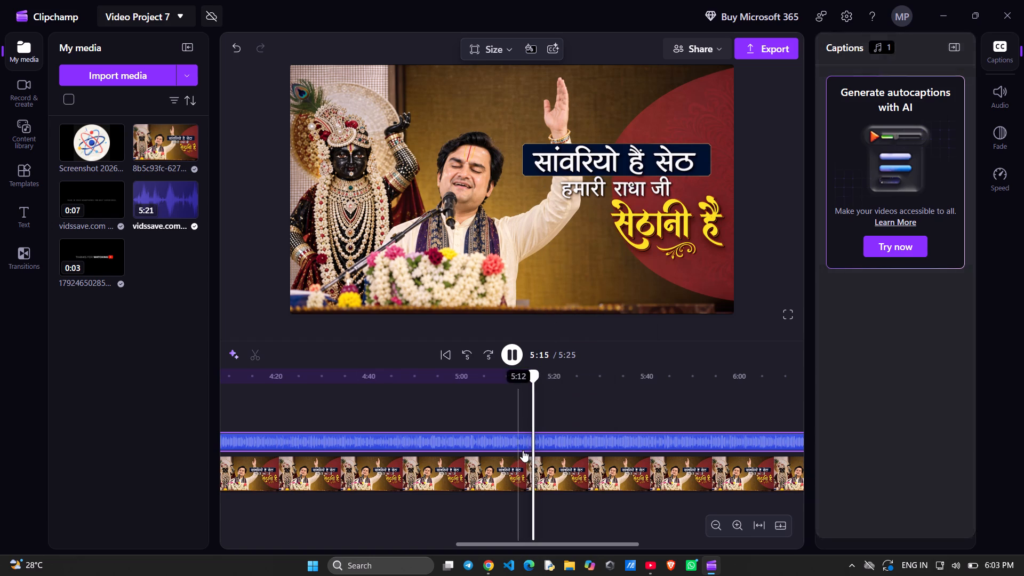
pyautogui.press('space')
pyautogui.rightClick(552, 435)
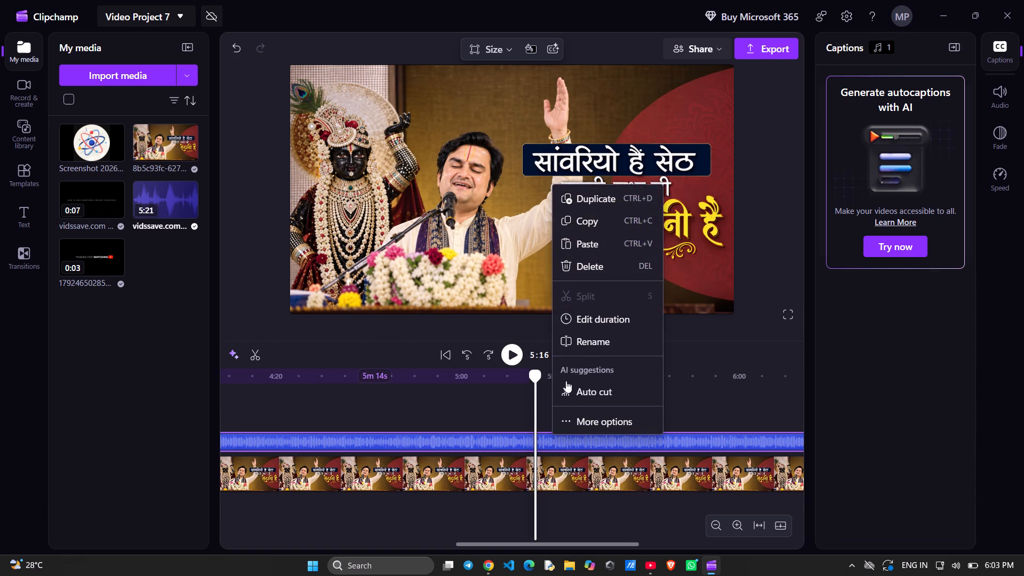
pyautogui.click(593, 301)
# Split the song image clip at 5:16.
pyautogui.click(545, 481)
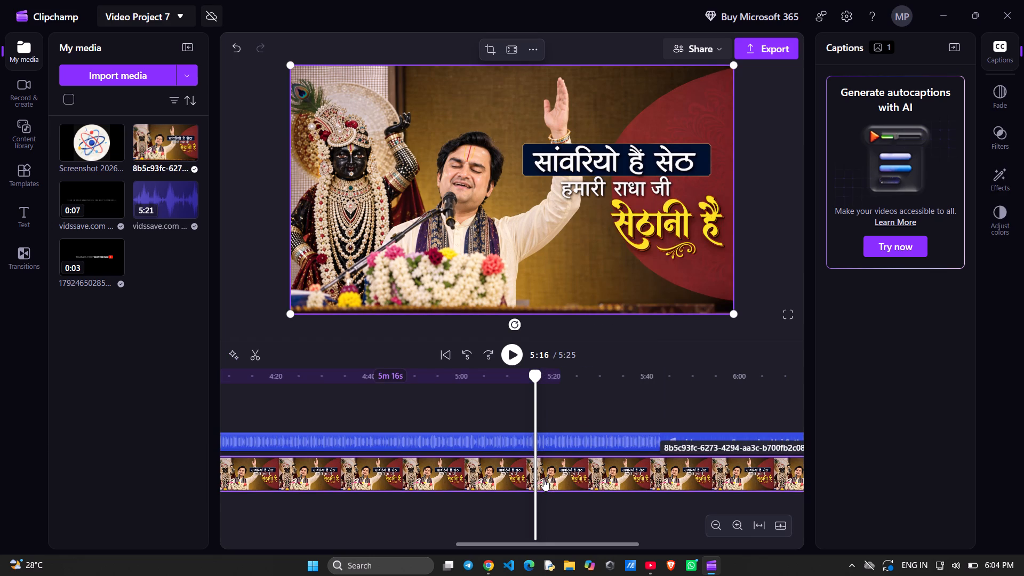
pyautogui.press('s')
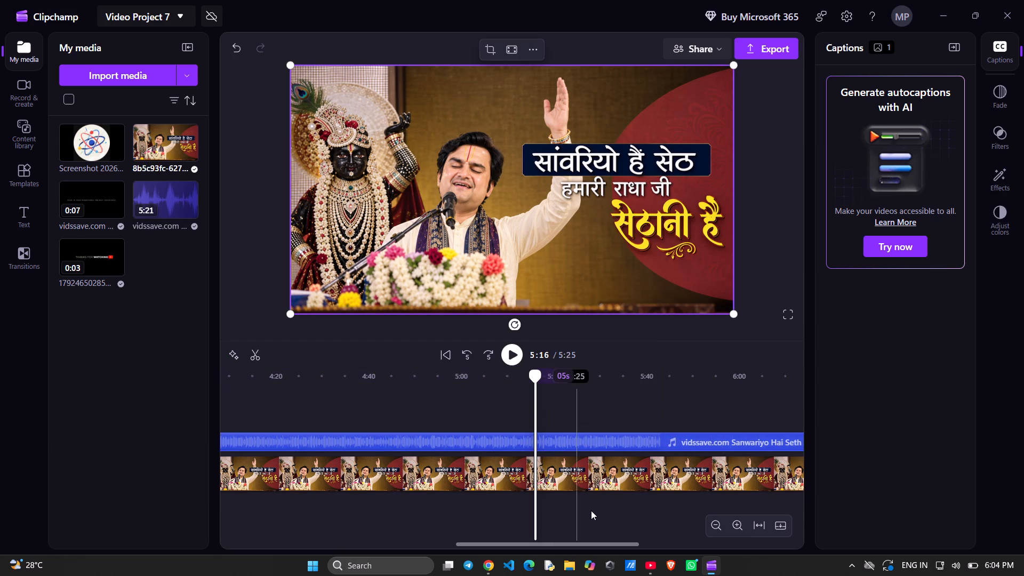
# Play the video from 5:16 to check the section after the cut.
pyautogui.moveTo(597, 521); pyautogui.dragTo(511, 522)
pyautogui.press('space')
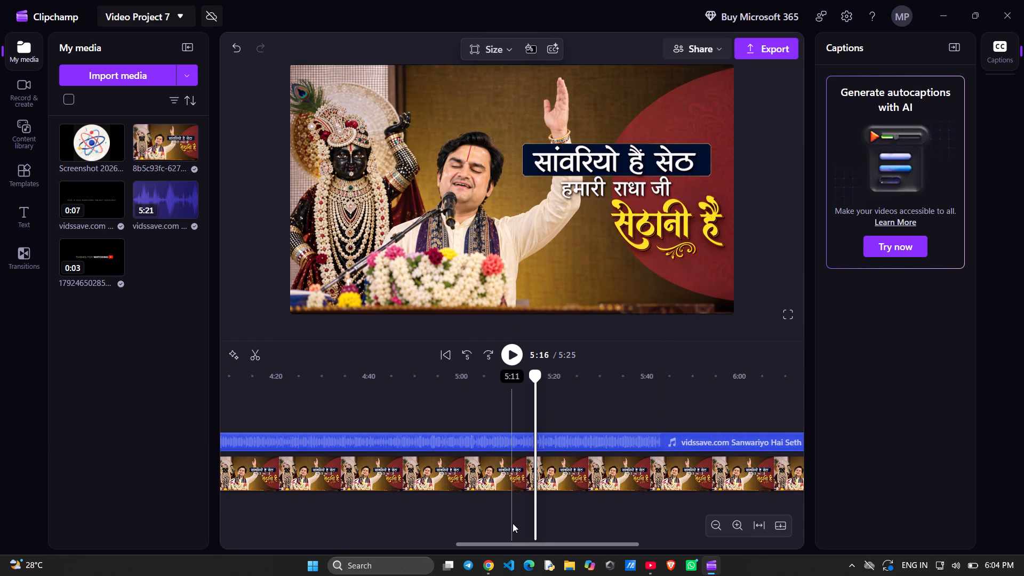
pyautogui.press('space')
pyautogui.press('space')
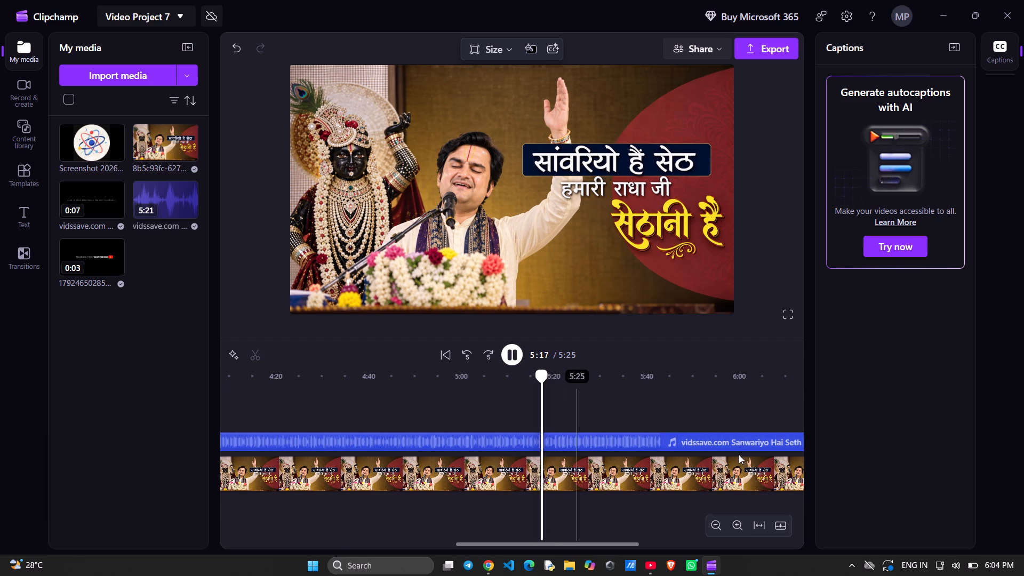
pyautogui.scroll(1, 703, 455)
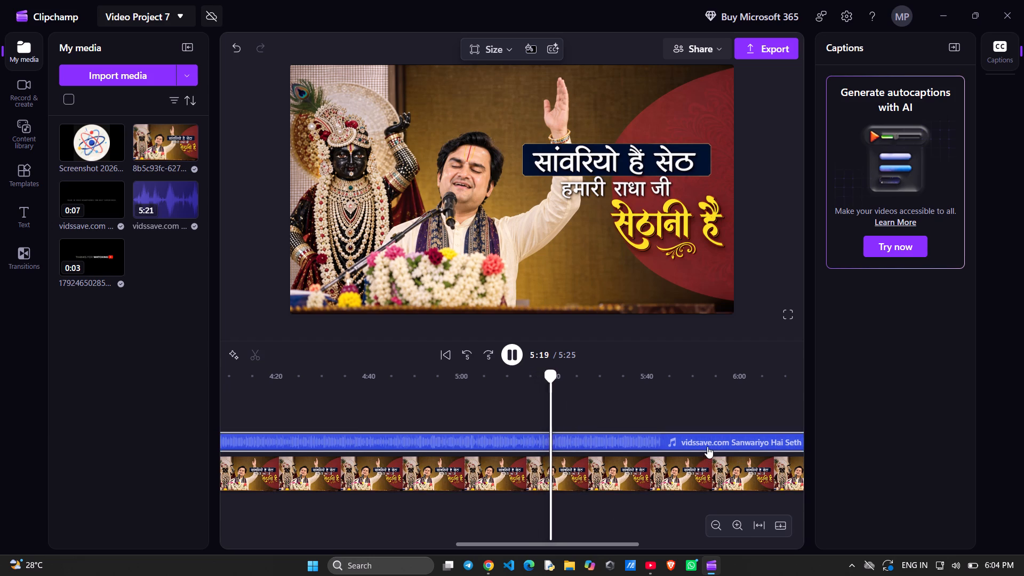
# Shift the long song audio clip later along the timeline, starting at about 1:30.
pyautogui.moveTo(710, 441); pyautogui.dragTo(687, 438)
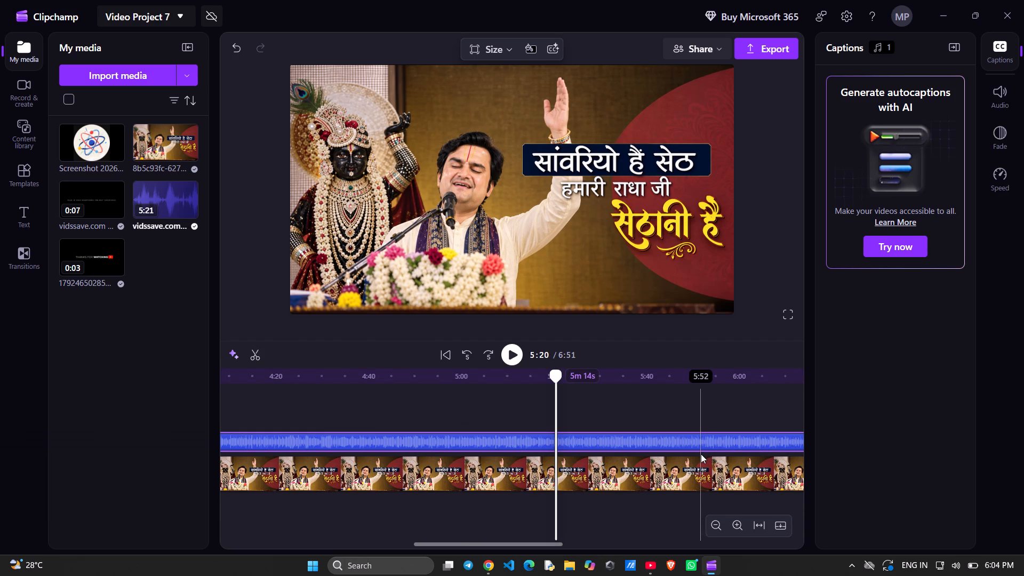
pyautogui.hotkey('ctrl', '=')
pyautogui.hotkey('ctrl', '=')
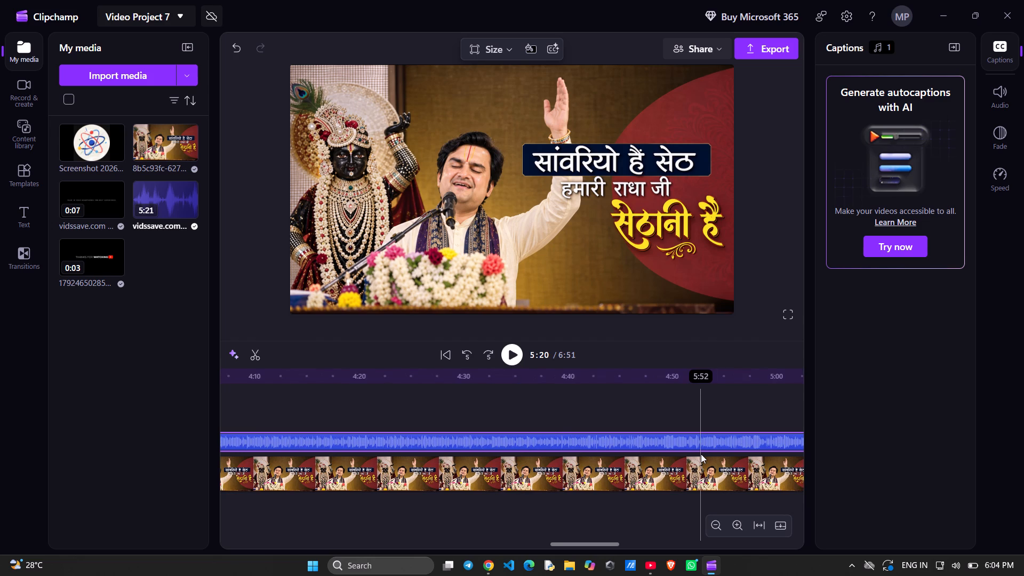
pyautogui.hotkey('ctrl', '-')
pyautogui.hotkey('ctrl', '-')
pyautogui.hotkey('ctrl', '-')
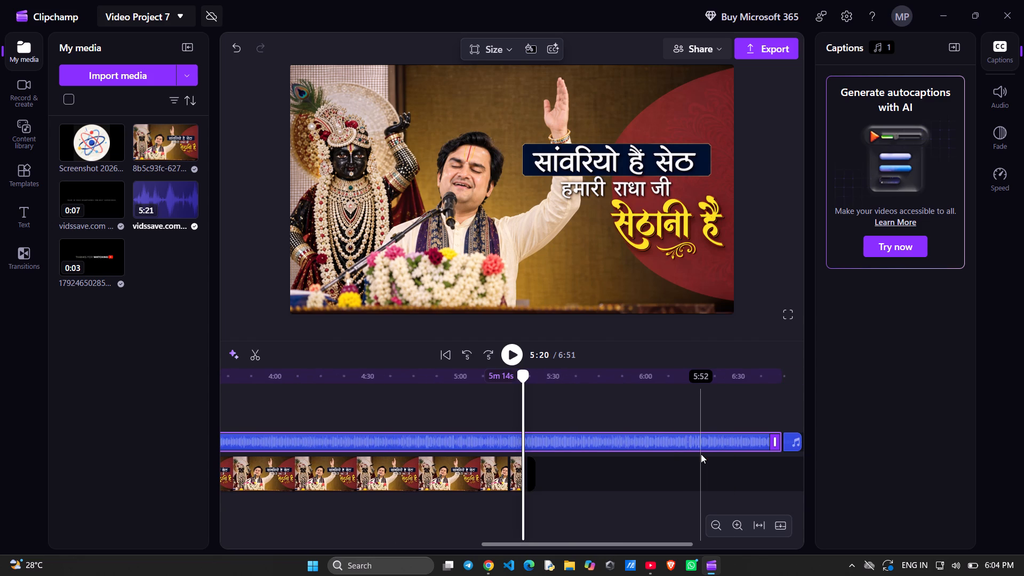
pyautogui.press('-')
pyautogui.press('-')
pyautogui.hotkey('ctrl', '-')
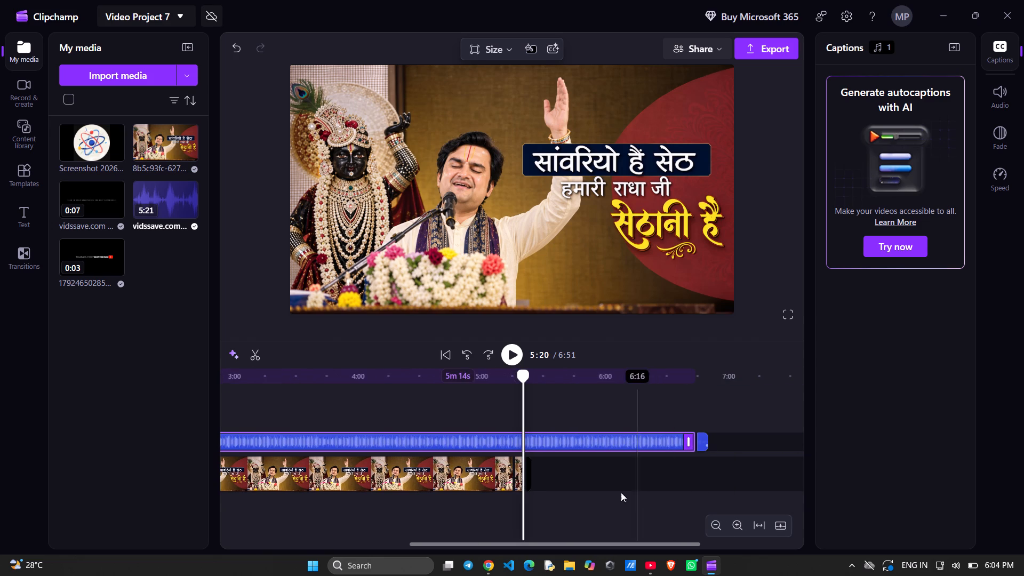
# Move the long song audio clip back to the beginning of the timeline at 0:00.
pyautogui.moveTo(591, 483); pyautogui.dragTo(629, 478)
pyautogui.moveTo(589, 530); pyautogui.dragTo(601, 532)
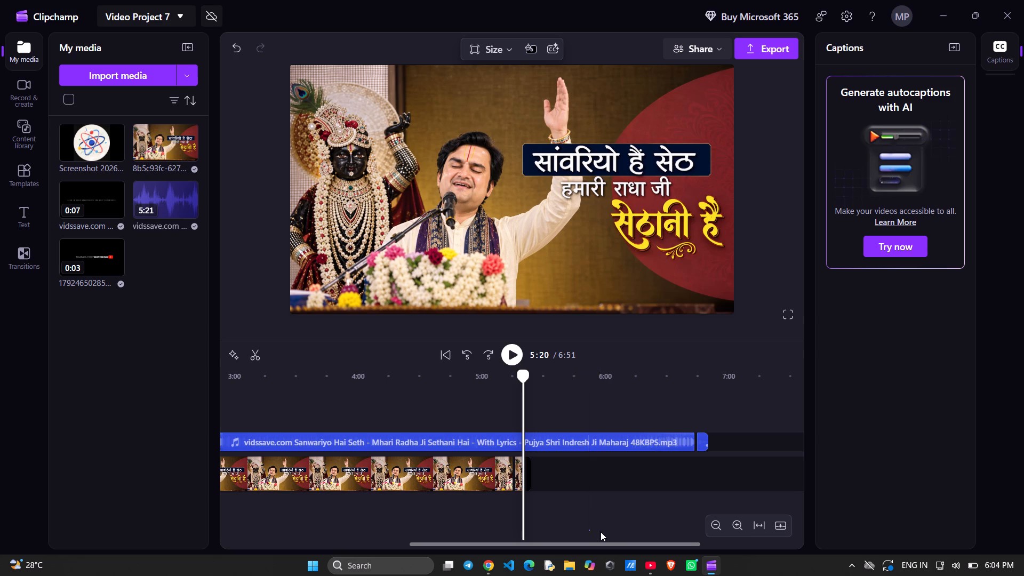
pyautogui.moveTo(601, 532); pyautogui.dragTo(604, 532)
pyautogui.moveTo(522, 507); pyautogui.dragTo(506, 506)
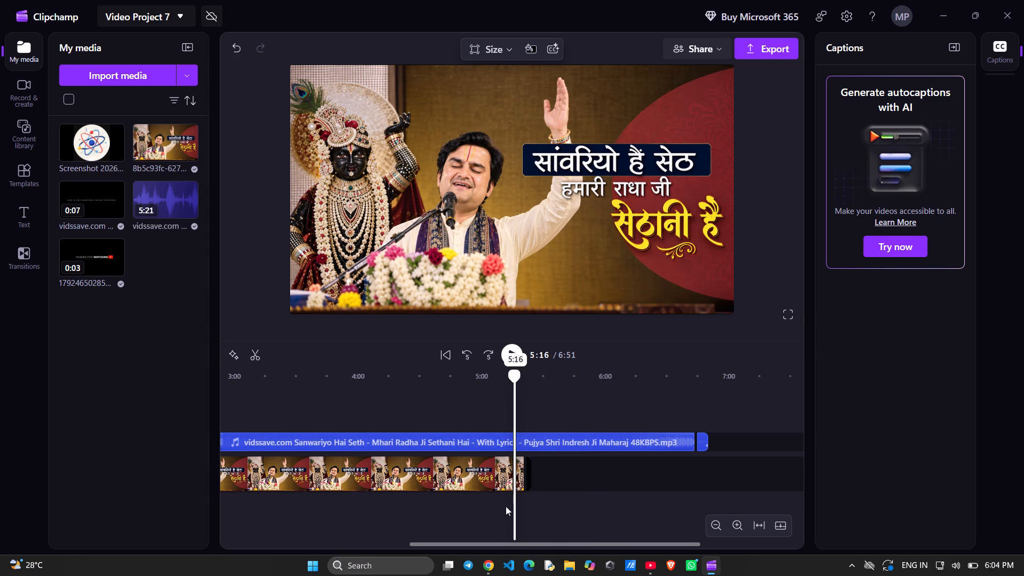
pyautogui.moveTo(506, 506); pyautogui.dragTo(145, 498)
pyautogui.press('space')
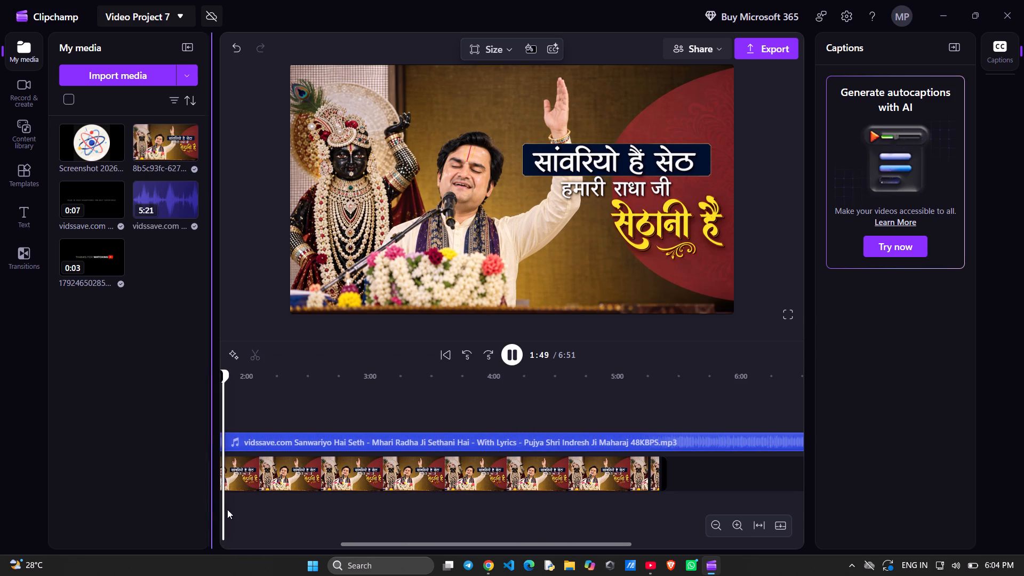
pyautogui.moveTo(226, 509); pyautogui.dragTo(186, 497)
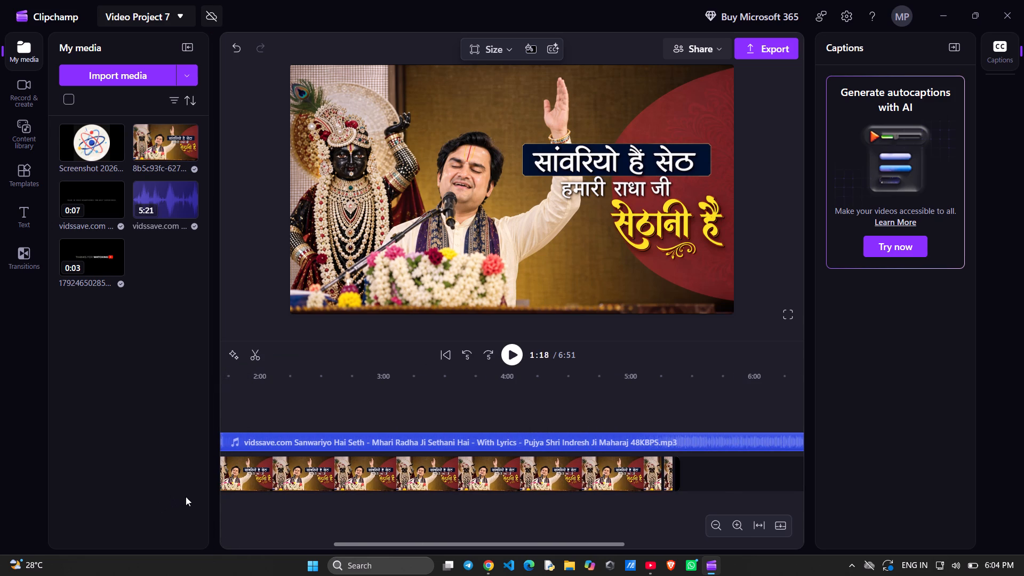
pyautogui.moveTo(186, 497); pyautogui.dragTo(189, 492)
pyautogui.press('space')
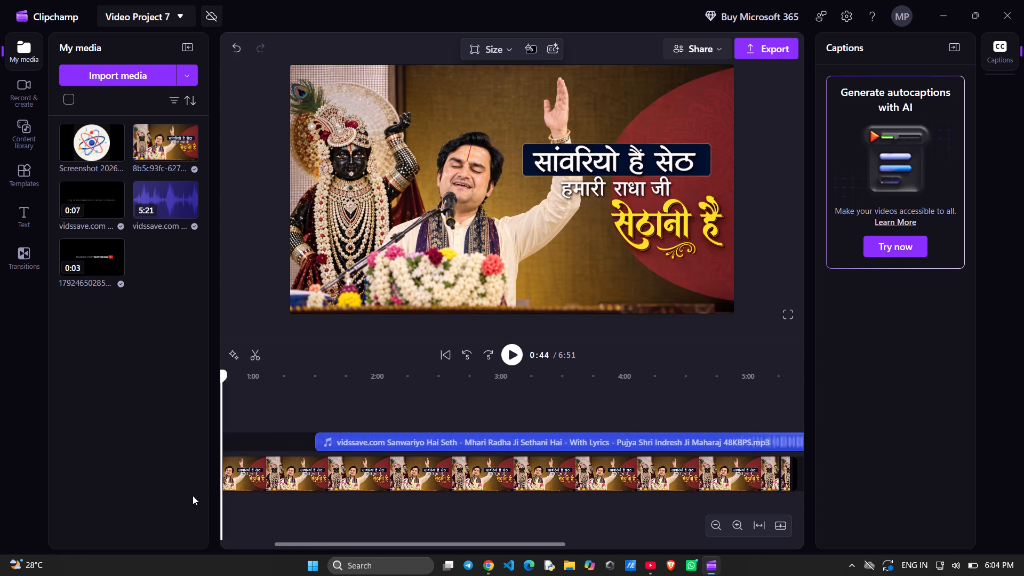
pyautogui.press('space')
pyautogui.moveTo(410, 442); pyautogui.dragTo(299, 441)
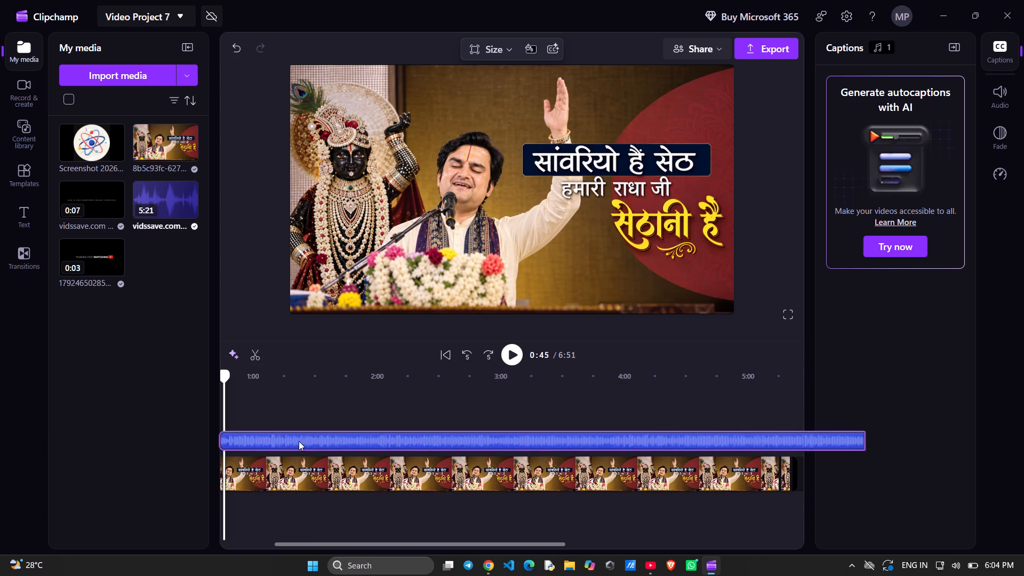
pyautogui.moveTo(299, 441); pyautogui.dragTo(289, 441)
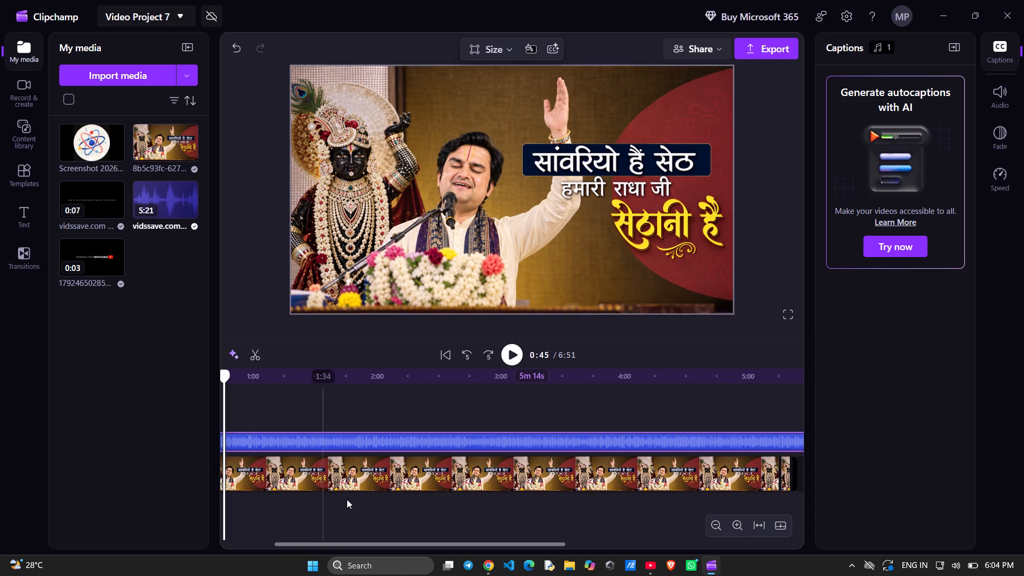
pyautogui.press('Left')
pyautogui.press('Left')
pyautogui.press('Left')
pyautogui.press('Left')
pyautogui.press('Left')
pyautogui.press('Left')
pyautogui.press('Left')
pyautogui.press('Left')
pyautogui.press('Left')
pyautogui.press('Left')
pyautogui.press('Left')
pyautogui.press('Left')
pyautogui.press('Left')
pyautogui.press('Left')
pyautogui.press('Left')
pyautogui.press('Left')
pyautogui.press('Left')
pyautogui.press('Left')
pyautogui.press('Left')
pyautogui.press('Left')
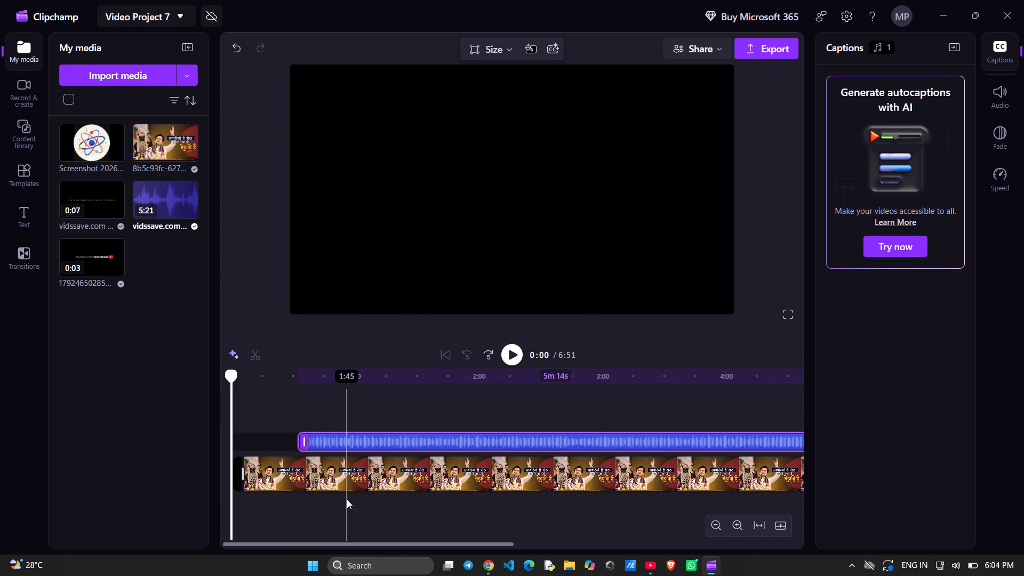
pyautogui.moveTo(363, 443); pyautogui.dragTo(334, 440)
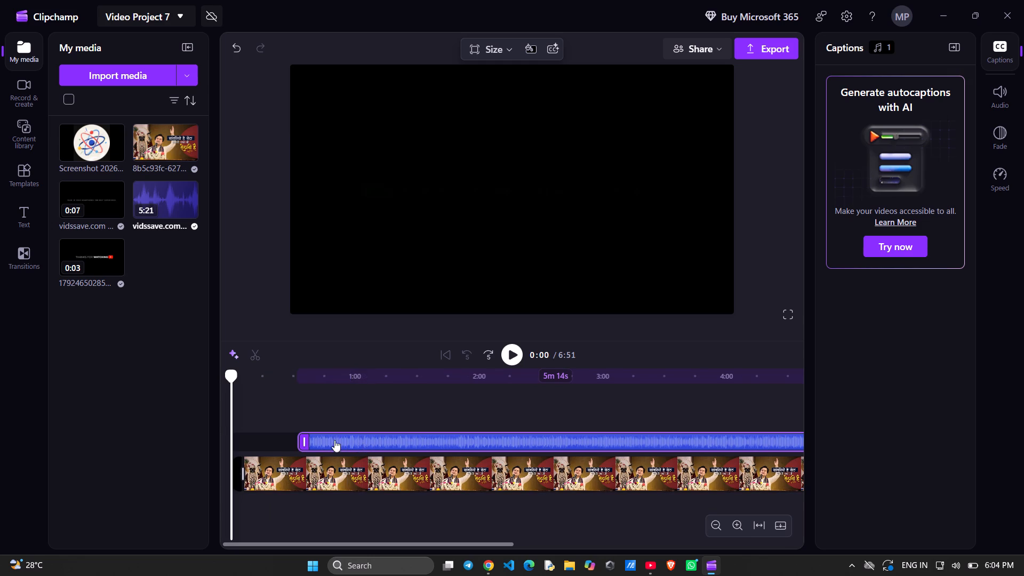
pyautogui.moveTo(334, 440); pyautogui.dragTo(278, 438)
# Play the opening from 0:00, skip through the song, and listen to its ending up to 5:15.
pyautogui.press('space')
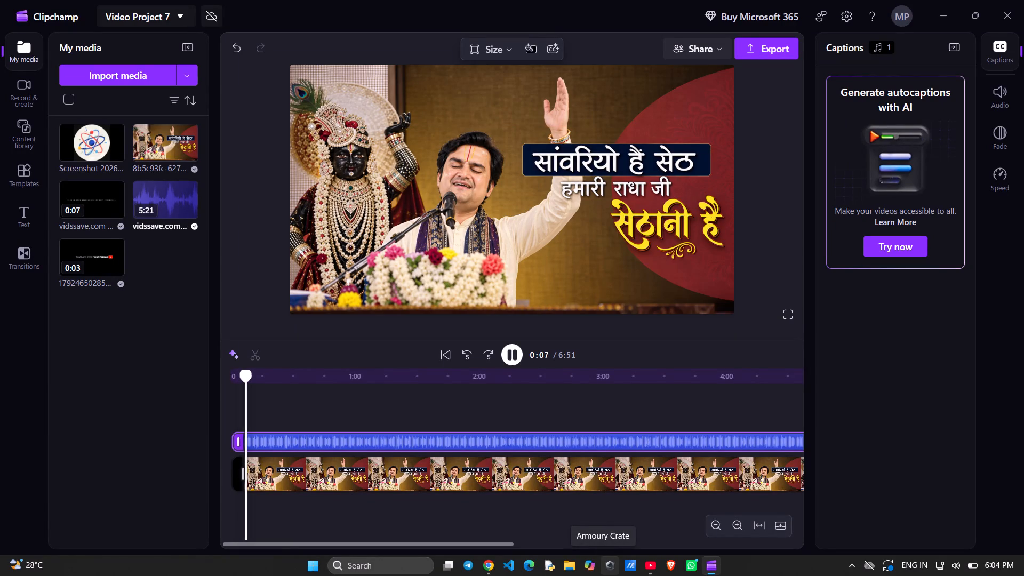
pyautogui.press('Right')
pyautogui.press('Right')
pyautogui.press('Right')
pyautogui.press('Right')
pyautogui.press('Right')
pyautogui.press('Right')
pyautogui.press('Right')
pyautogui.press('Right')
pyautogui.press('Right')
pyautogui.press('Right')
pyautogui.press('Right')
pyautogui.press('Right')
pyautogui.press('Right')
pyautogui.press('Right')
pyautogui.press('Right')
pyautogui.press('Right')
pyautogui.press('Right')
pyautogui.press('Right')
pyautogui.press('Right')
pyautogui.press('Right')
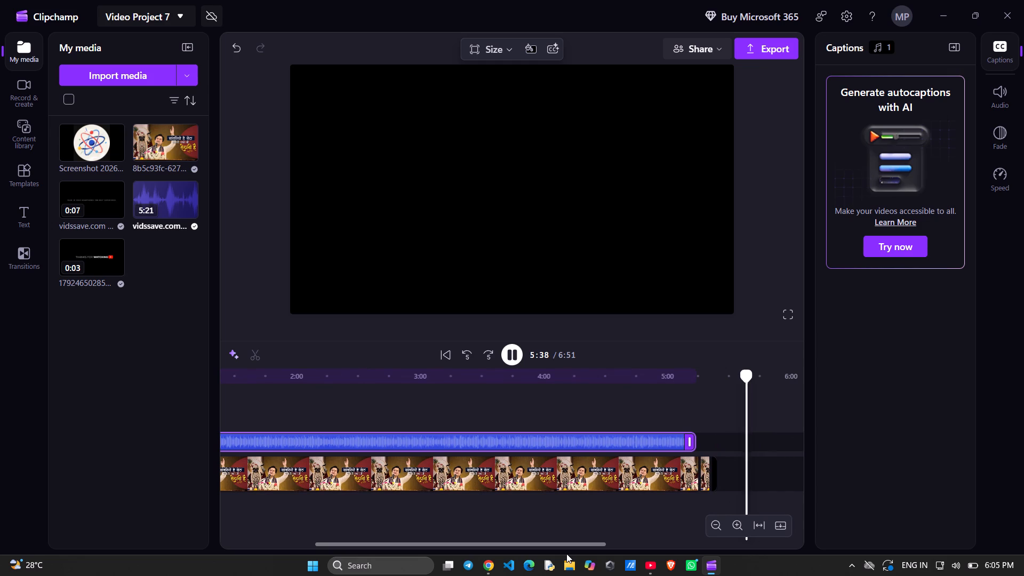
pyautogui.press('Left')
pyautogui.press('Left')
pyautogui.press('Left')
pyautogui.press('Left')
pyautogui.press('Left')
pyautogui.press('Left')
pyautogui.press('Left')
pyautogui.press('Left')
pyautogui.press('Left')
pyautogui.press('Left')
pyautogui.press('Left')
pyautogui.press('Left')
pyautogui.press('Left')
pyautogui.press('space')
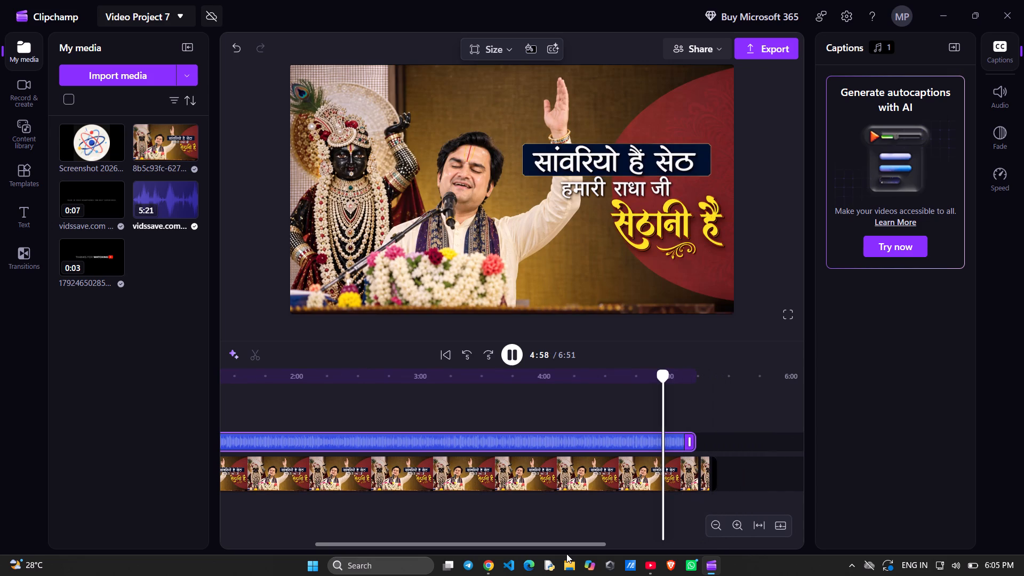
pyautogui.press('space')
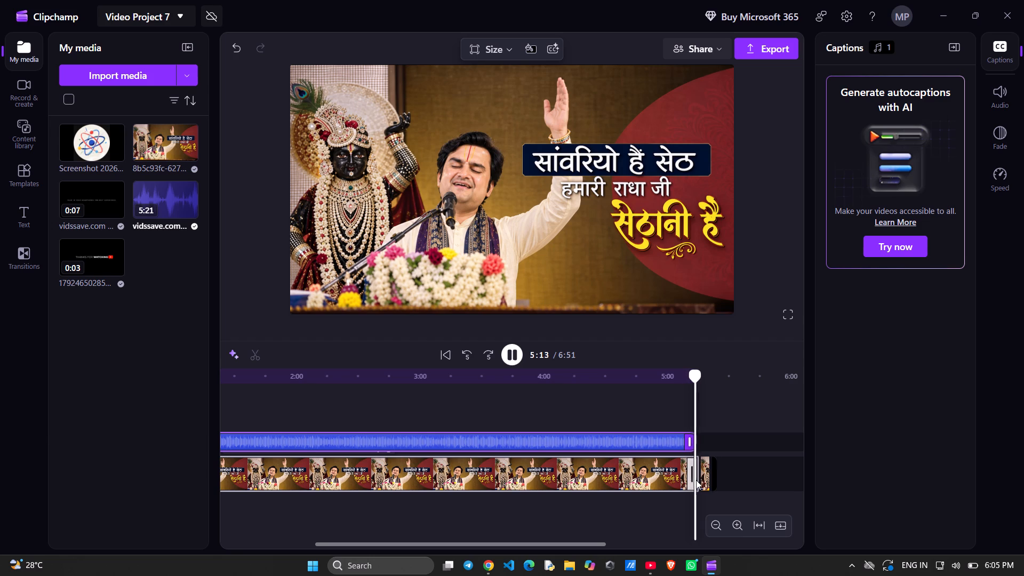
pyautogui.press('space')
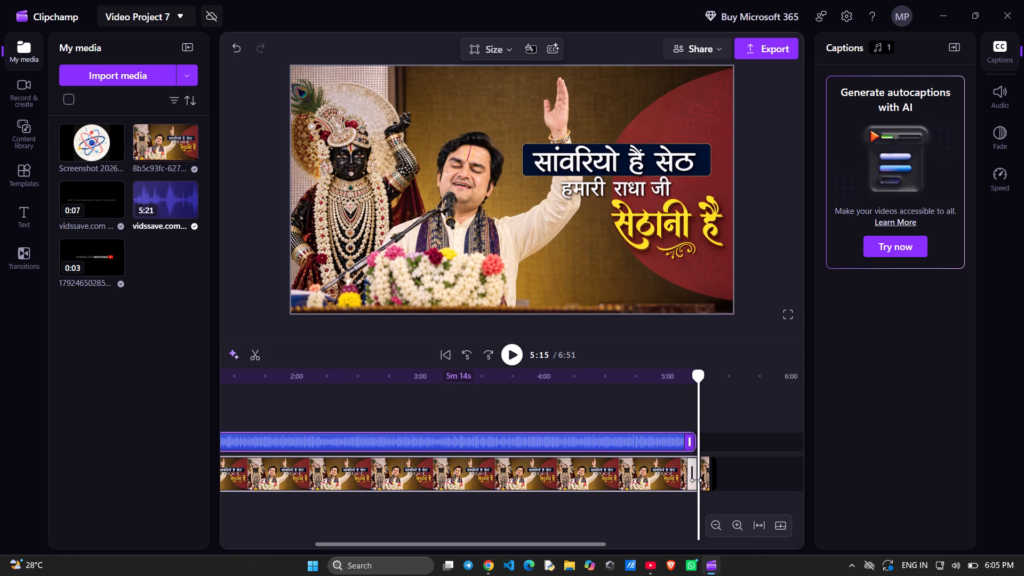
# Replay the final moments of the song to pinpoint its end and split the song audio clip at 5:14.49.
pyautogui.hotkey('ctrl', '=')
pyautogui.hotkey('ctrl', '=')
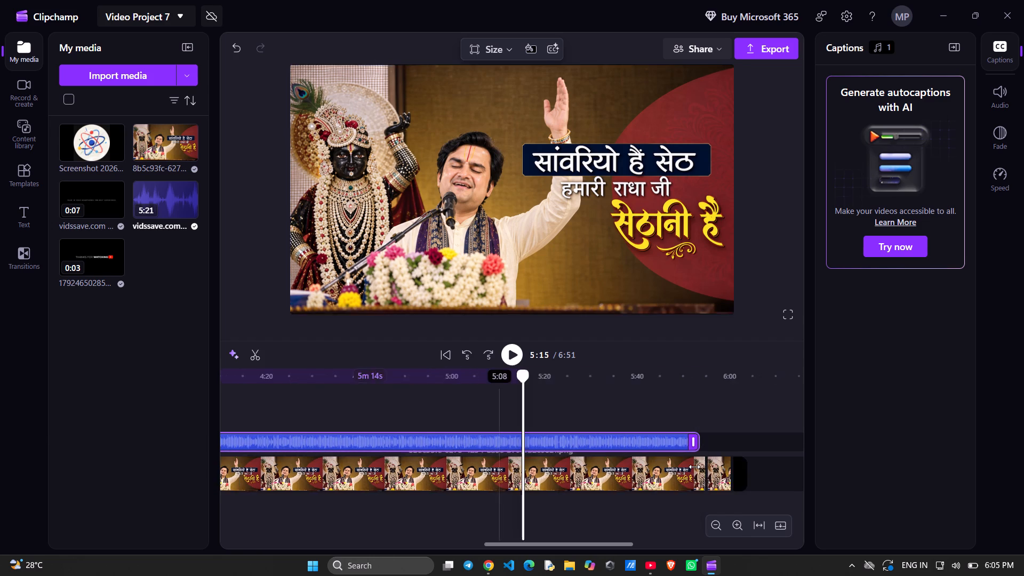
pyautogui.hotkey('ctrl', '=')
pyautogui.hotkey('ctrl', '=')
pyautogui.hotkey('ctrl', '=')
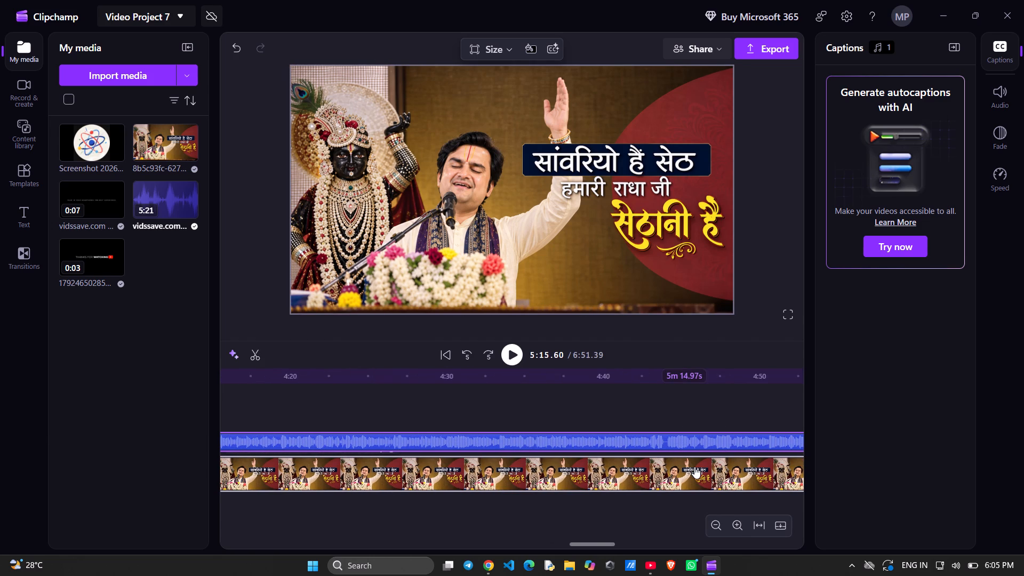
pyautogui.press('Right')
pyautogui.press('Right')
pyautogui.press('Right')
pyautogui.press('Right')
pyautogui.press('Left')
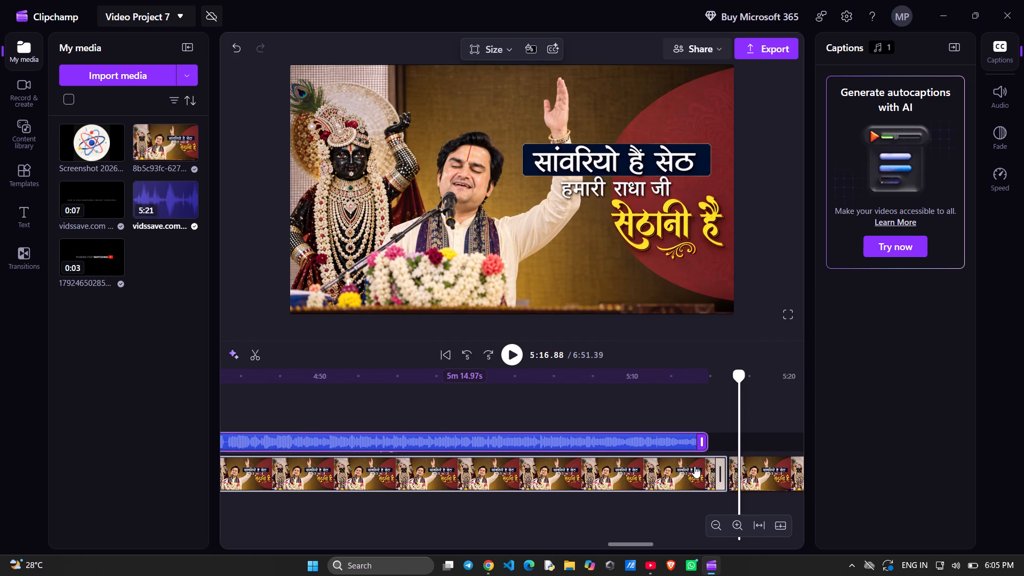
pyautogui.press('Left')
pyautogui.press('Left')
pyautogui.press('Left')
pyautogui.press('Left')
pyautogui.press('Left')
pyautogui.press('Left')
pyautogui.press('Left')
pyautogui.press('Left')
pyautogui.press('Left')
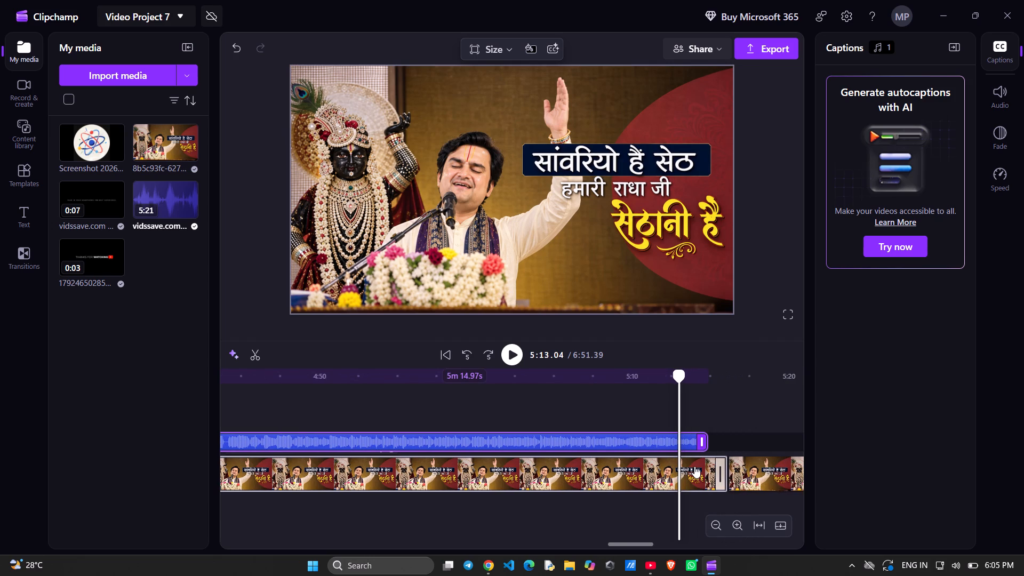
pyautogui.press('space')
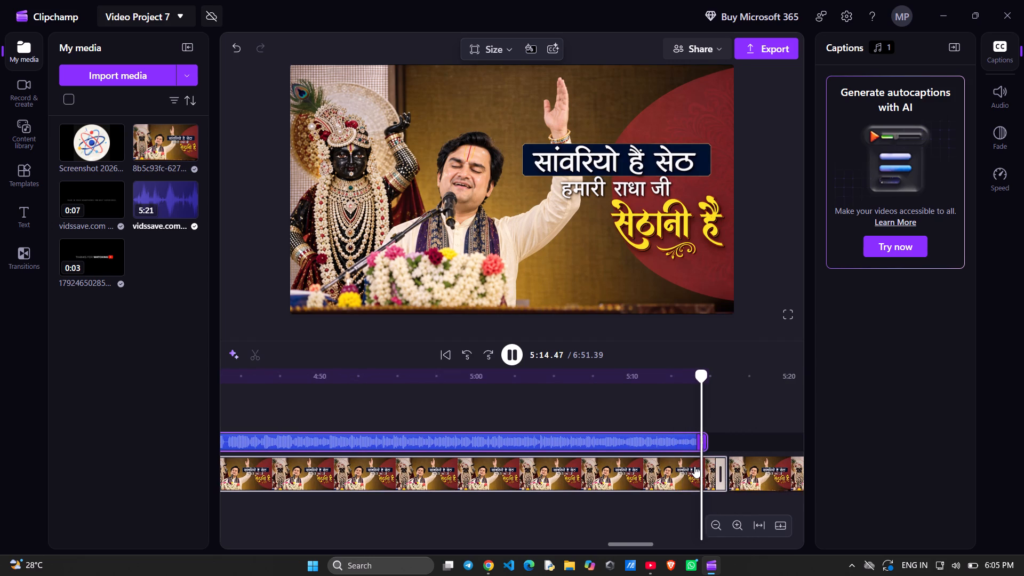
pyautogui.press('space')
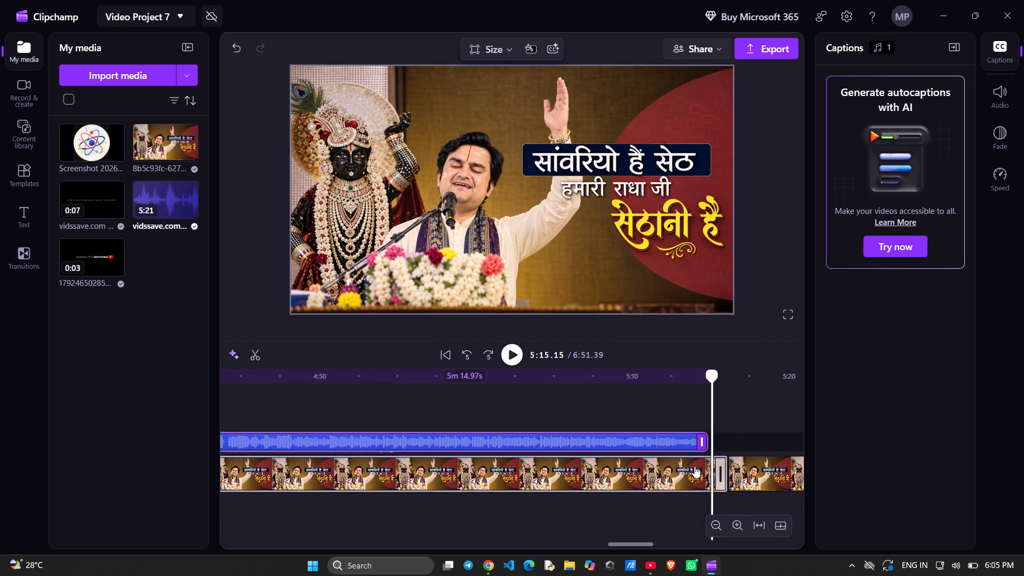
pyautogui.press('Left')
pyautogui.press('Left')
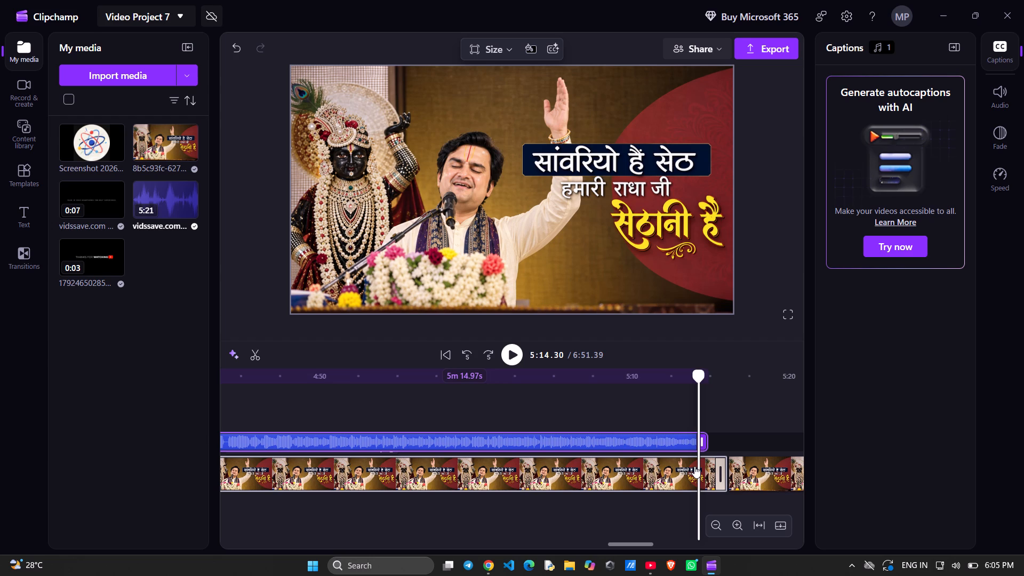
pyautogui.press('space')
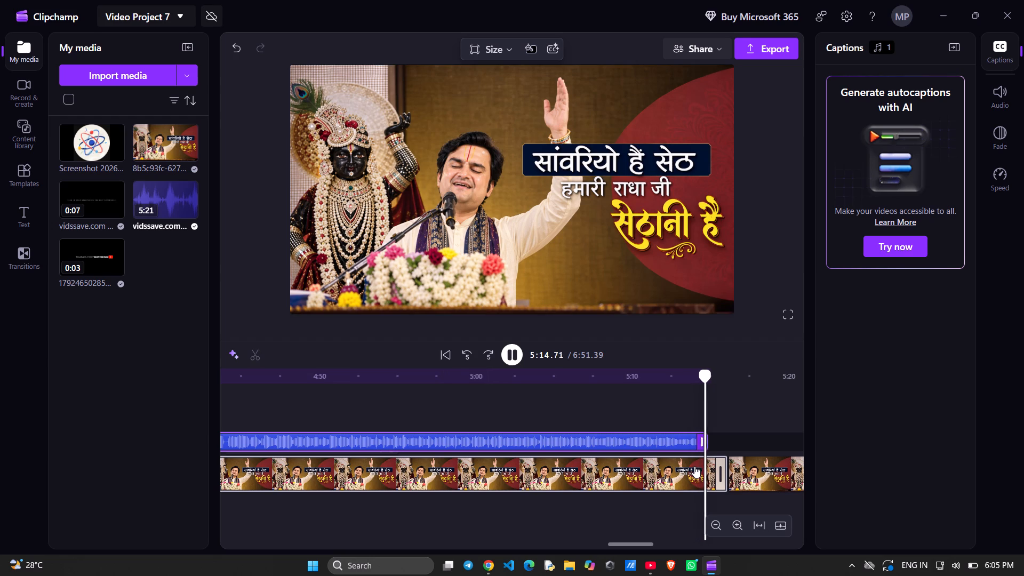
pyautogui.press('space')
pyautogui.press('Left')
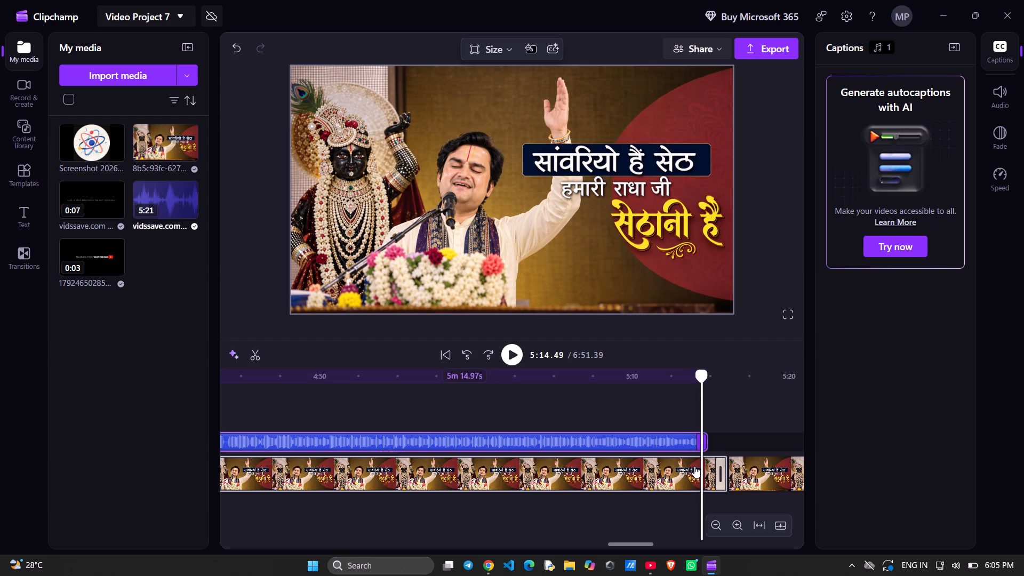
pyautogui.press('s')
# Delete the extra song image clip that starts at about 5:16, following the main song image.
pyautogui.click(725, 471)
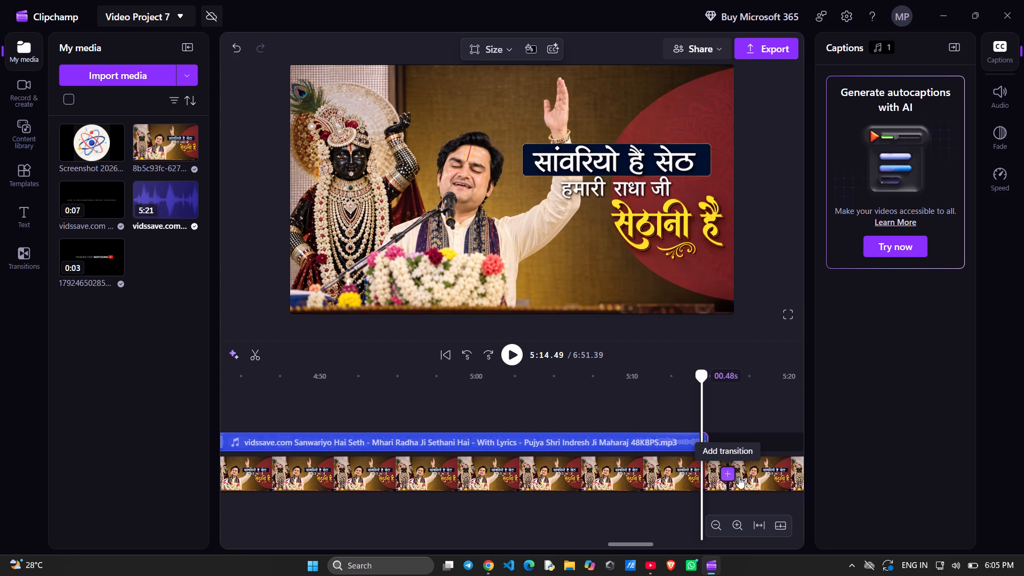
pyautogui.press('BackSpace')
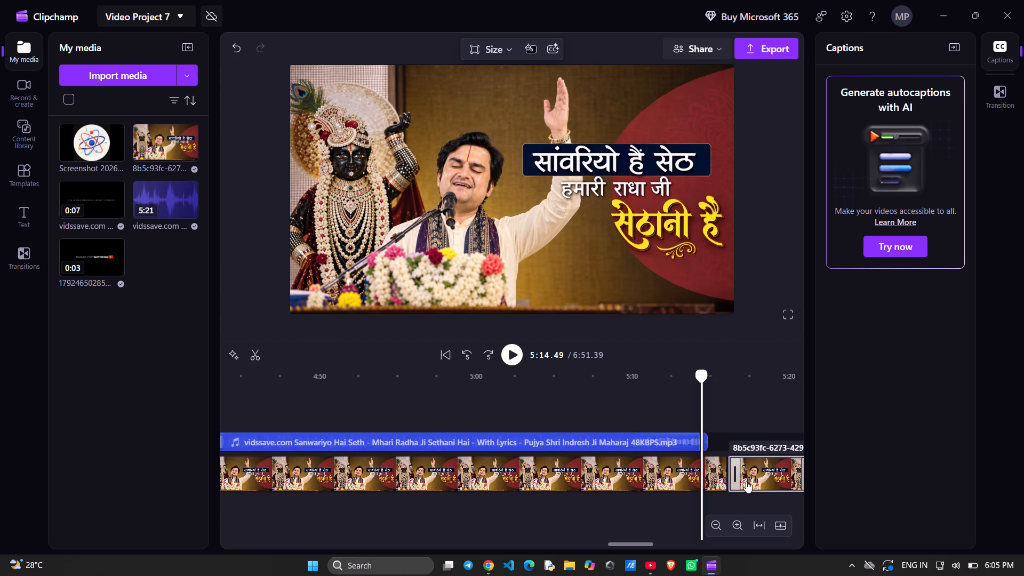
pyautogui.press('BackSpace')
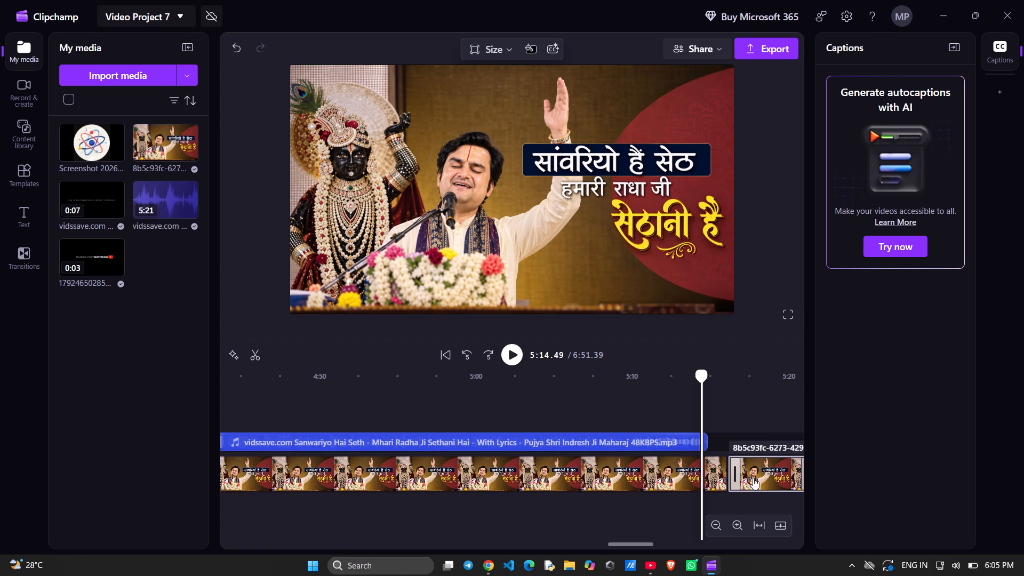
pyautogui.click(753, 478)
pyautogui.press('BackSpace')
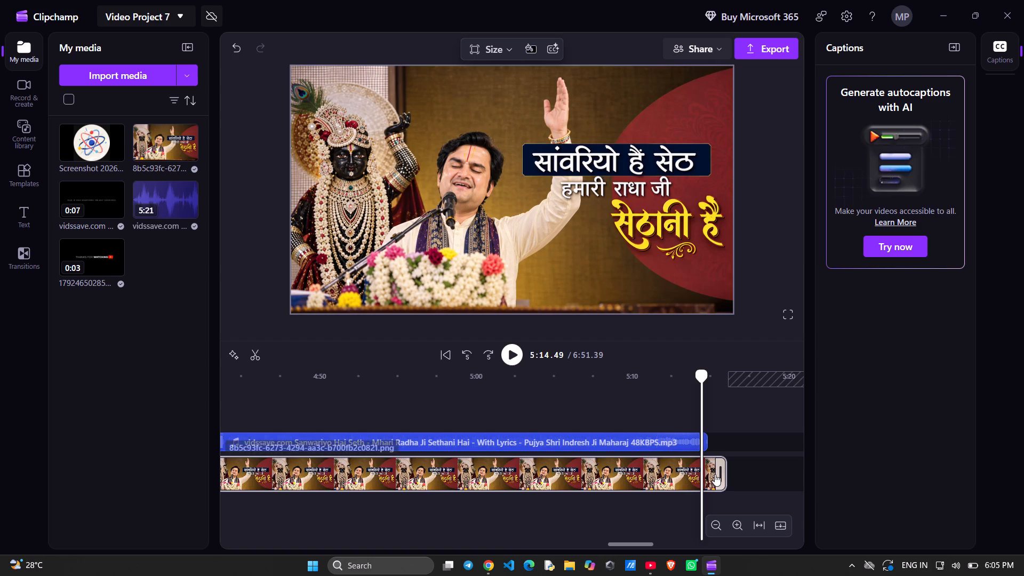
# Split the song image at 5:14.49 and delete the remainder so it ends with the song audio.
pyautogui.click(649, 476)
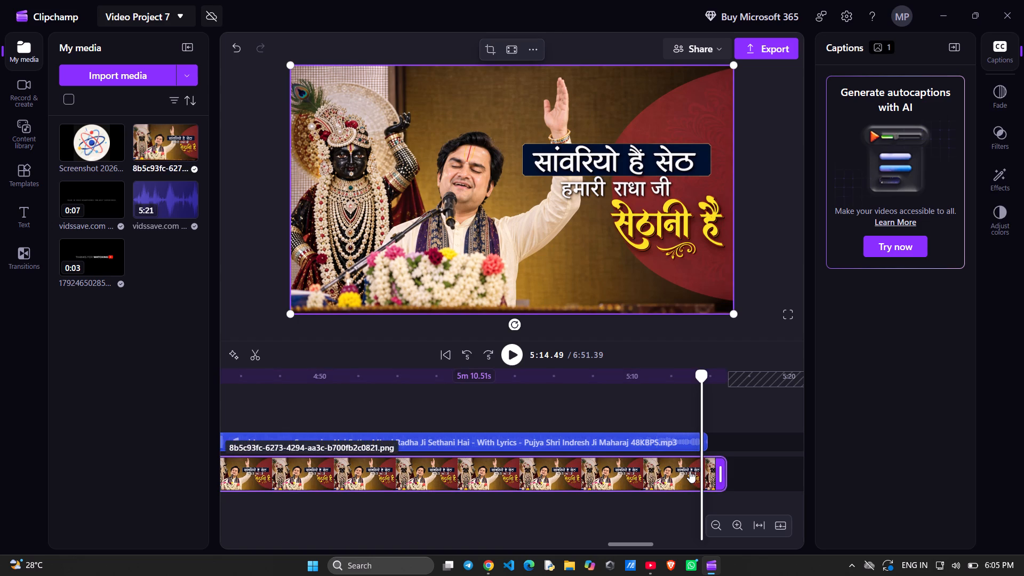
pyautogui.press('s')
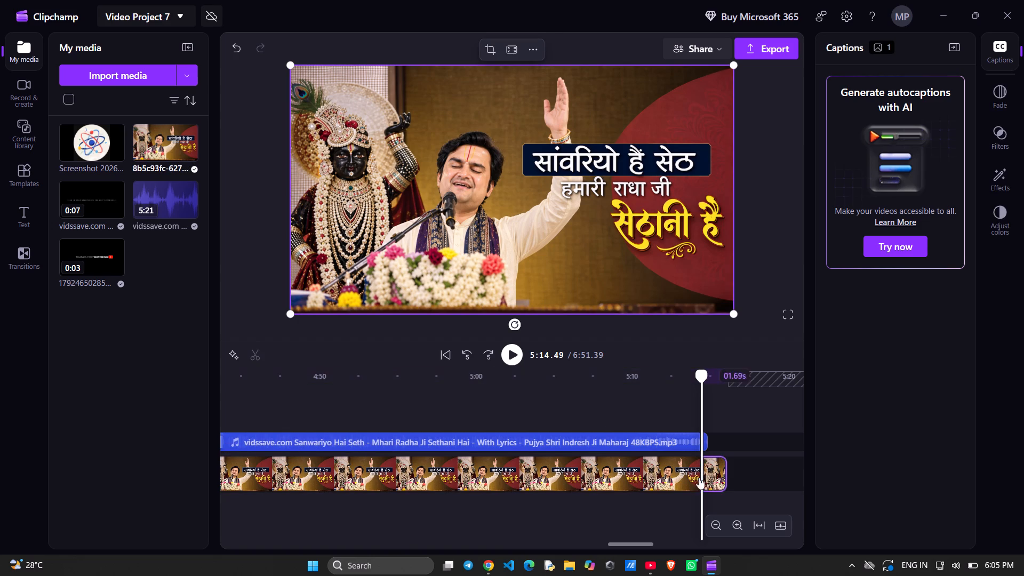
pyautogui.press('BackSpace')
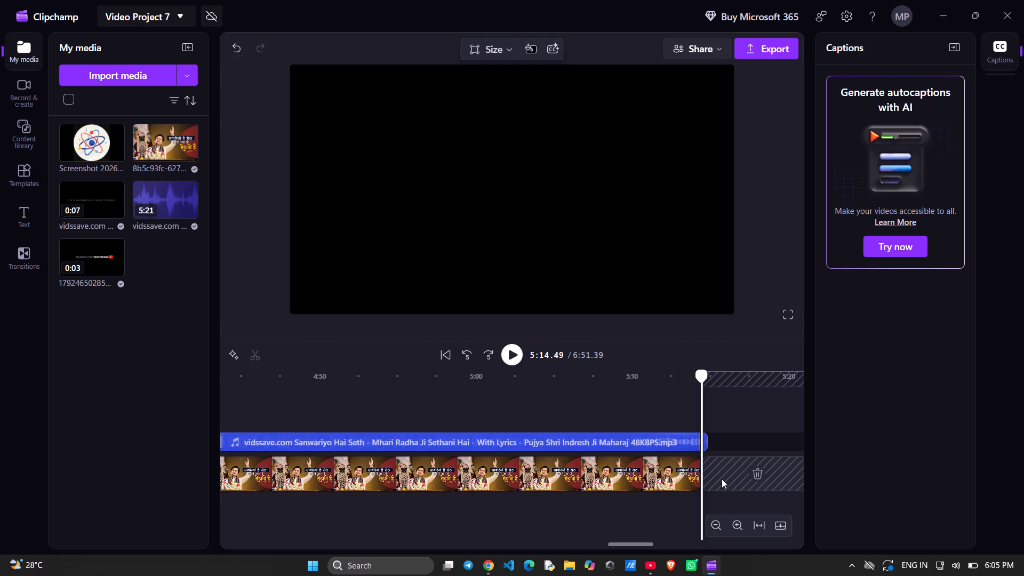
# Move the thanks-for-watching outro clip earlier so it directly follows the song image at 5:14.
pyautogui.moveTo(659, 515); pyautogui.dragTo(613, 522)
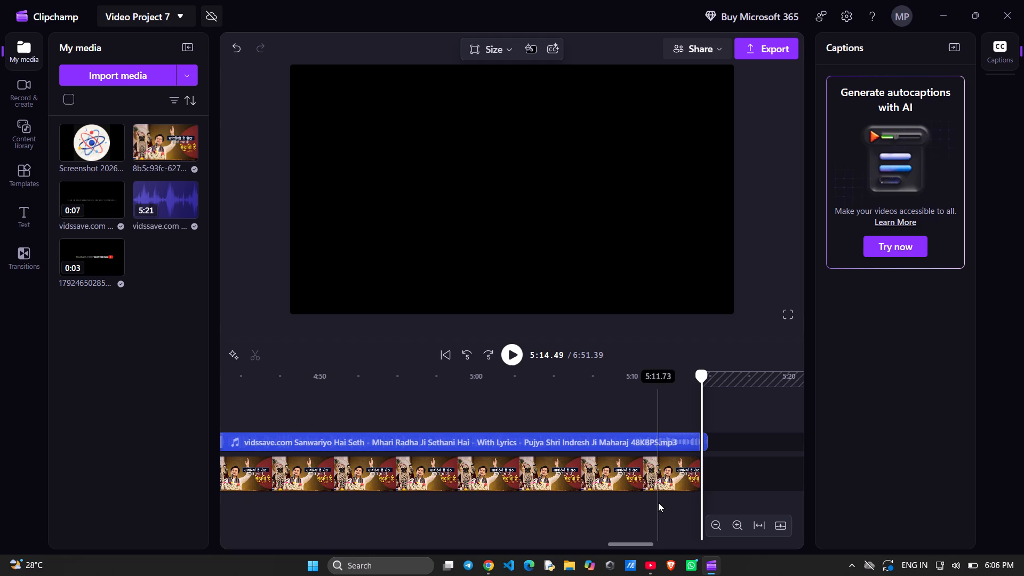
pyautogui.hotkey('ctrl', '-')
pyautogui.hotkey('ctrl', '-')
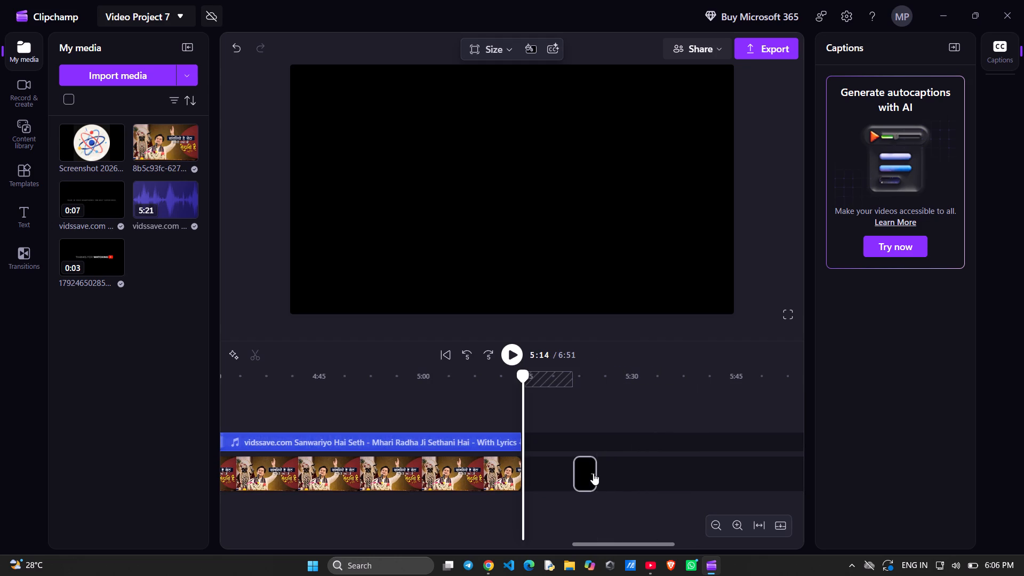
pyautogui.moveTo(593, 473); pyautogui.dragTo(538, 475)
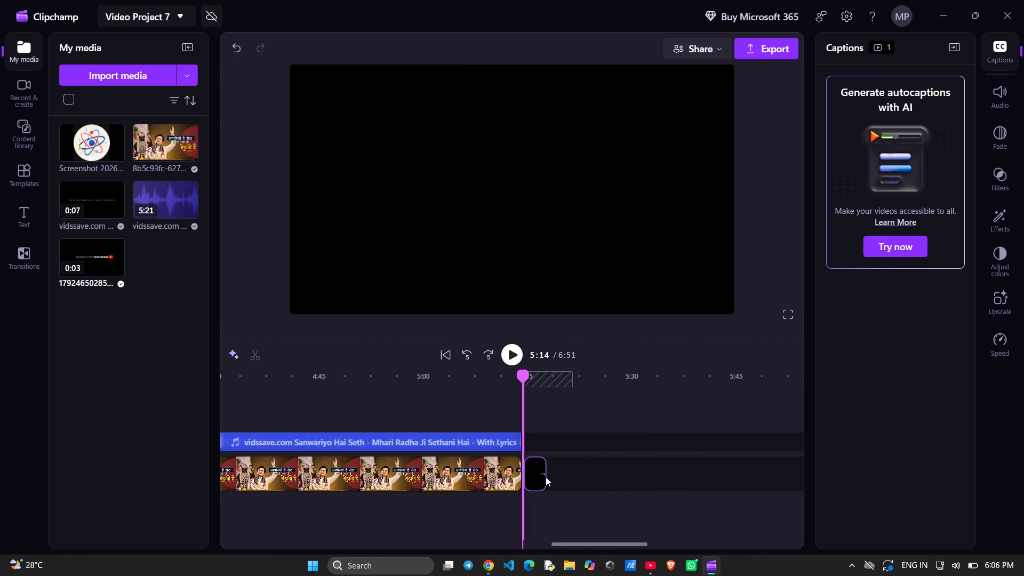
# Play the change from the song image into the outro up to about 5:16.
pyautogui.moveTo(538, 505); pyautogui.dragTo(554, 509)
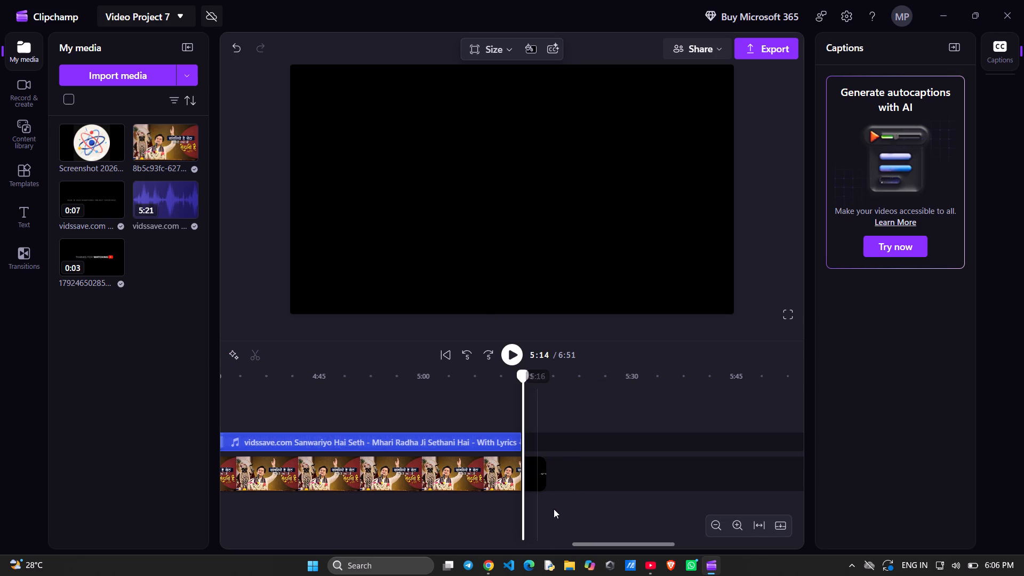
pyautogui.press('Left')
pyautogui.press('Left')
pyautogui.press('Left')
pyautogui.press('space')
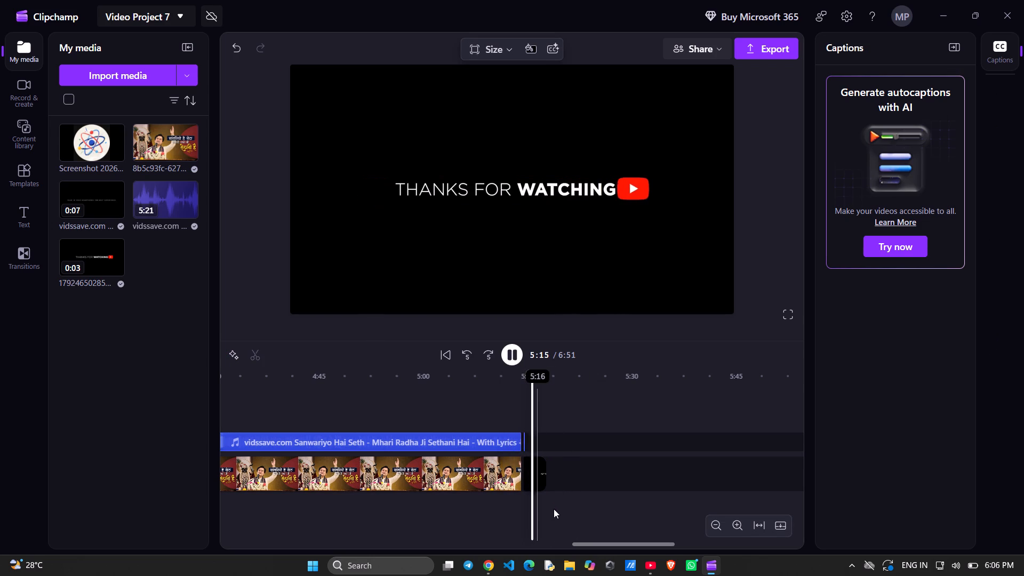
pyautogui.press('space')
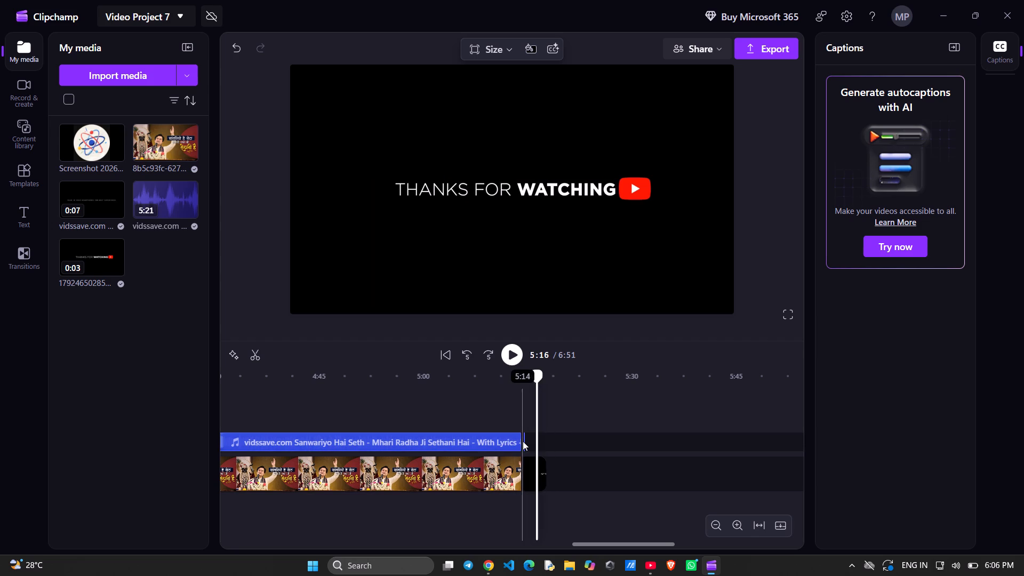
# Delete the tiny leftover audio fragment after the song's split at 5:14.49, above the outro clip.
pyautogui.click(523, 441)
pyautogui.click(525, 441)
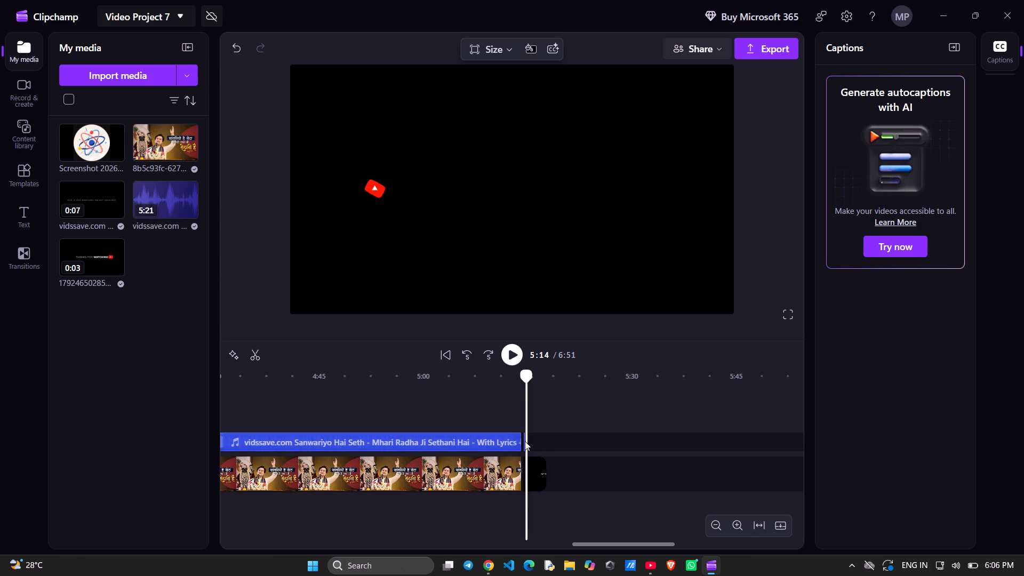
pyautogui.hotkey('ctrl', '=')
pyautogui.hotkey('ctrl', '=')
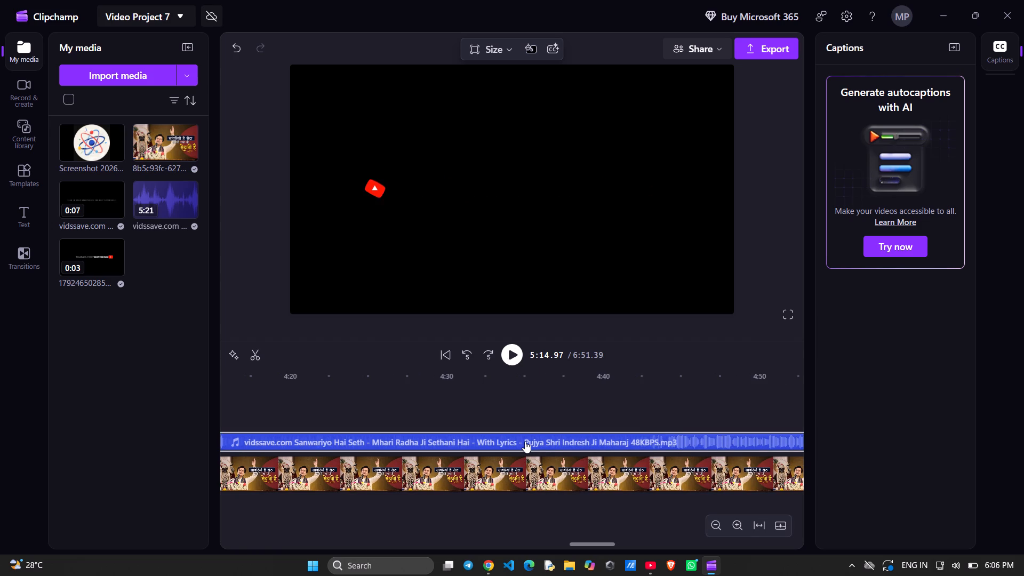
pyautogui.press('Right')
pyautogui.press('Right')
pyautogui.press('Right')
pyautogui.press('Right')
pyautogui.press('Right')
pyautogui.press('Right')
pyautogui.press('Right')
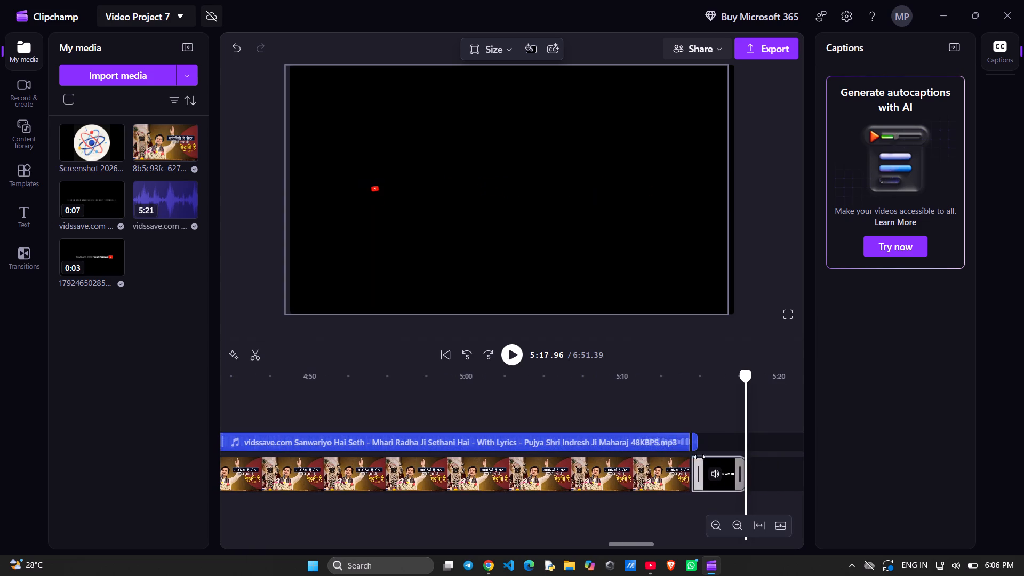
pyautogui.click(697, 446)
pyautogui.press('BackSpace')
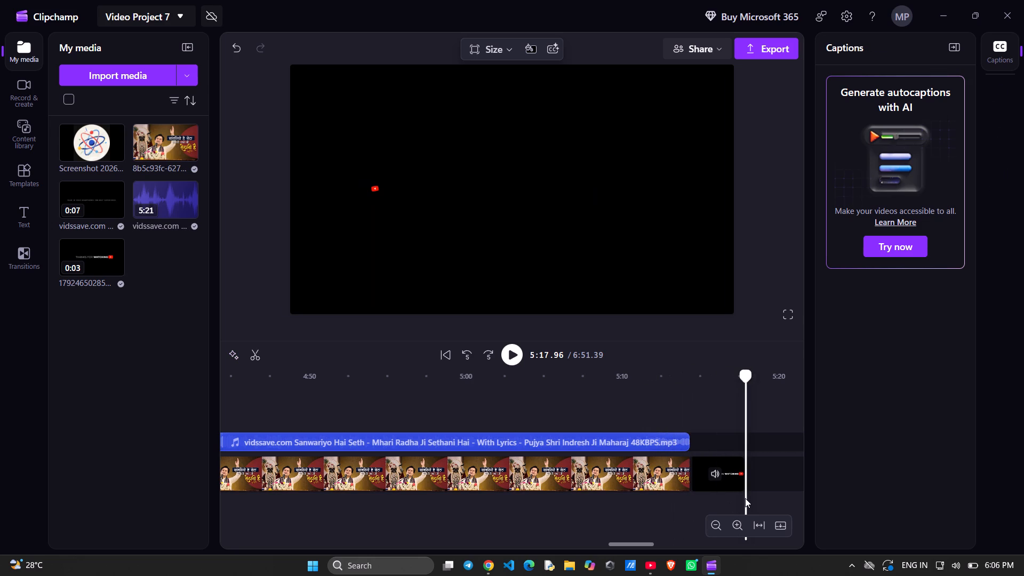
# Delete the stray song audio fragment at about 6:45, well beyond the outro.
pyautogui.moveTo(745, 498); pyautogui.dragTo(667, 493)
pyautogui.press('space')
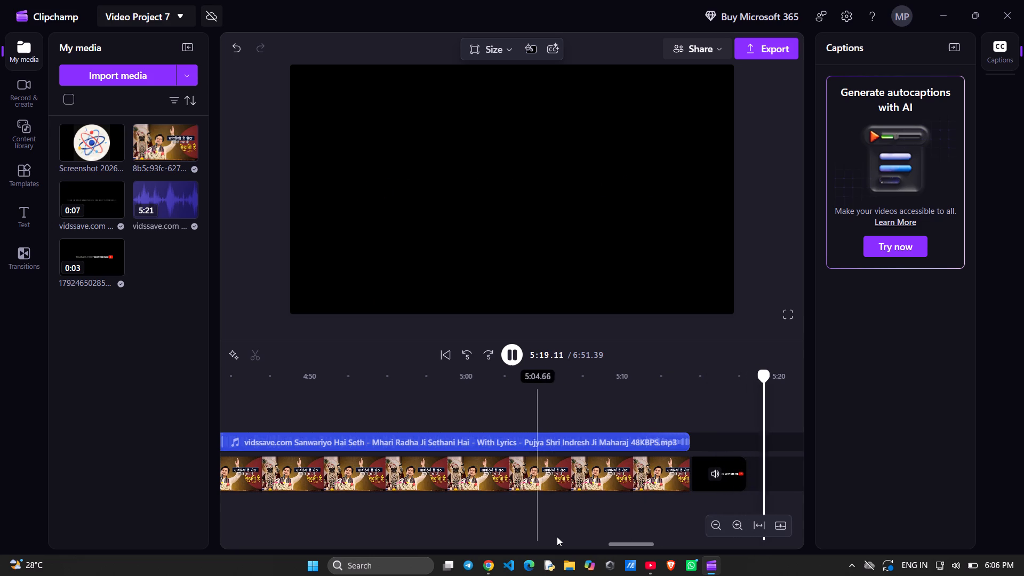
pyautogui.click(574, 506)
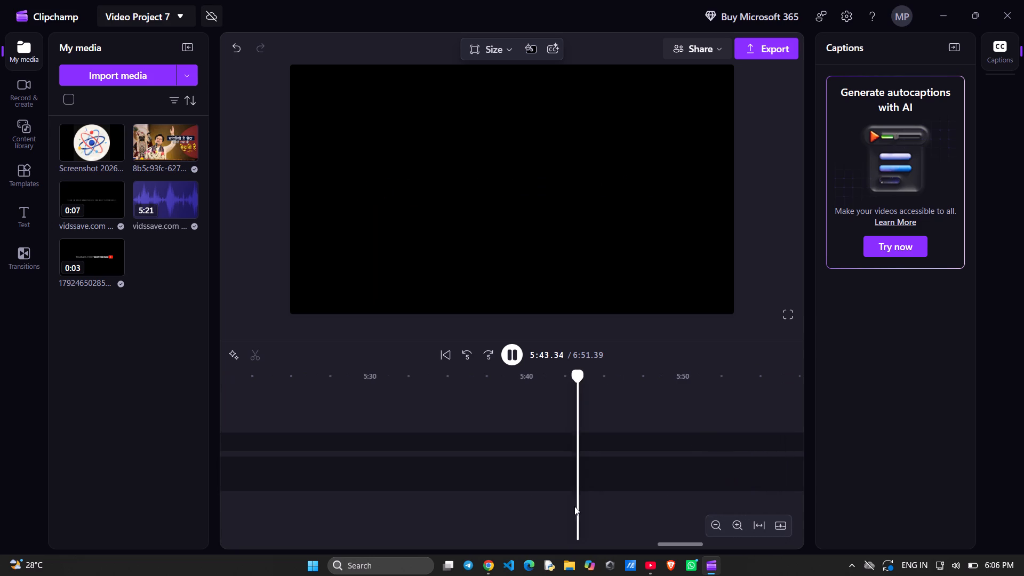
pyautogui.press('space')
pyautogui.press('space')
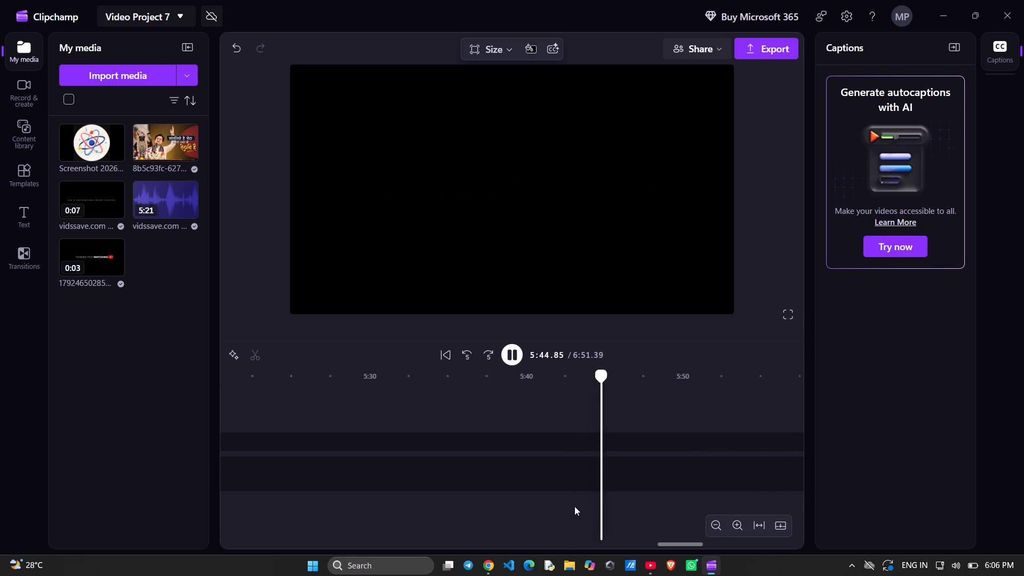
pyautogui.press('space')
pyautogui.scroll(-3, 575, 506)
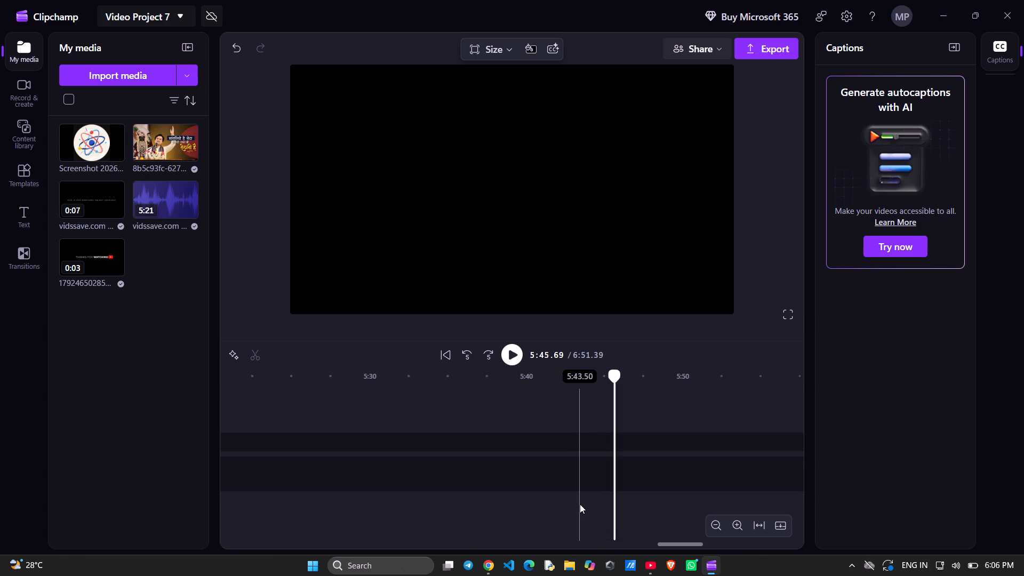
pyautogui.hotkey('ctrl', '-')
pyautogui.hotkey('ctrl', '-')
pyautogui.hotkey('ctrl', '-')
pyautogui.hotkey('ctrl', '-')
pyautogui.hotkey('ctrl', '-')
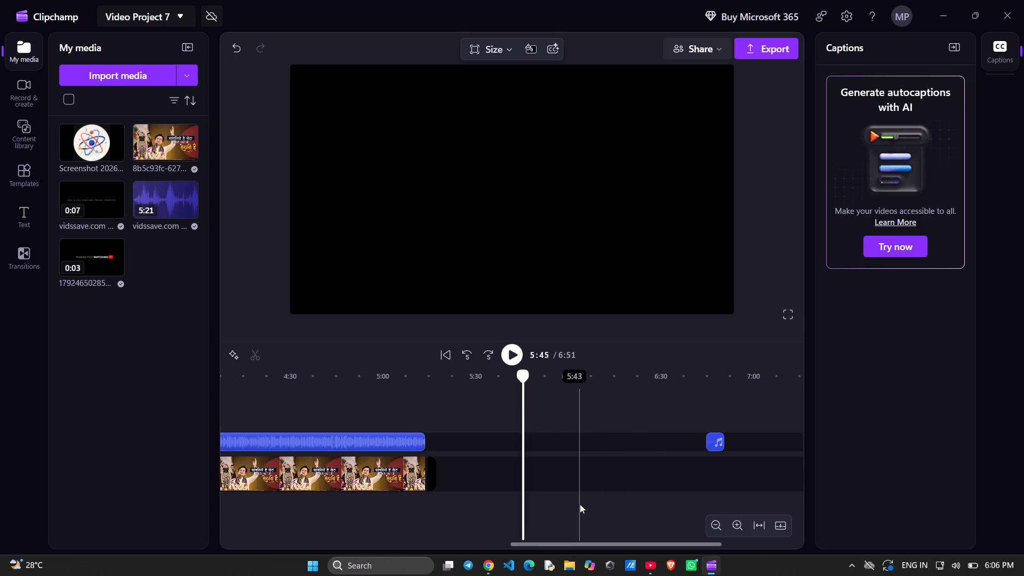
pyautogui.click(655, 446)
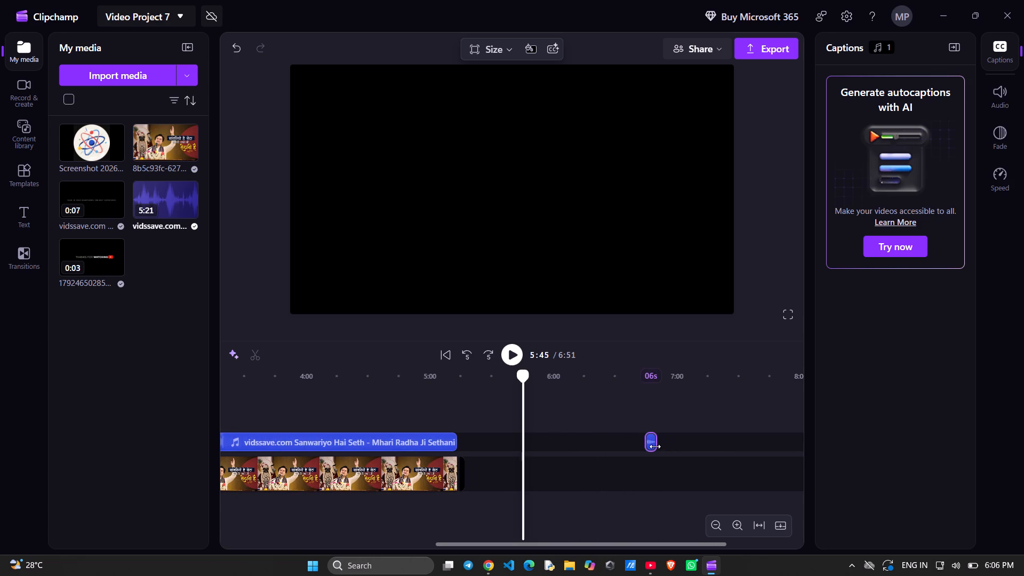
pyautogui.press('BackSpace')
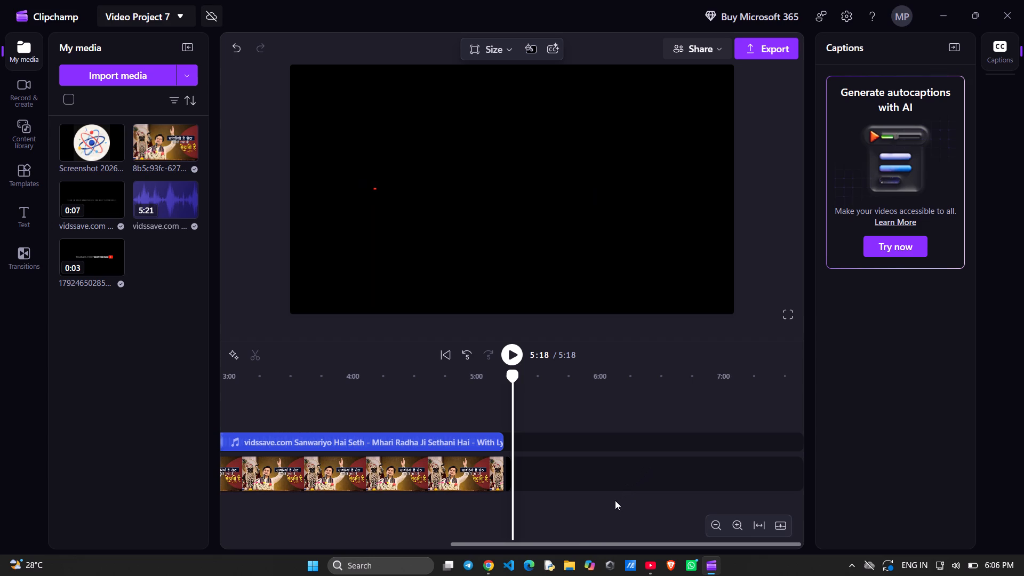
# Play the last seconds of the song into the outro up to 5:15 to check the ending.
pyautogui.press('Left')
pyautogui.press('Left')
pyautogui.press('Left')
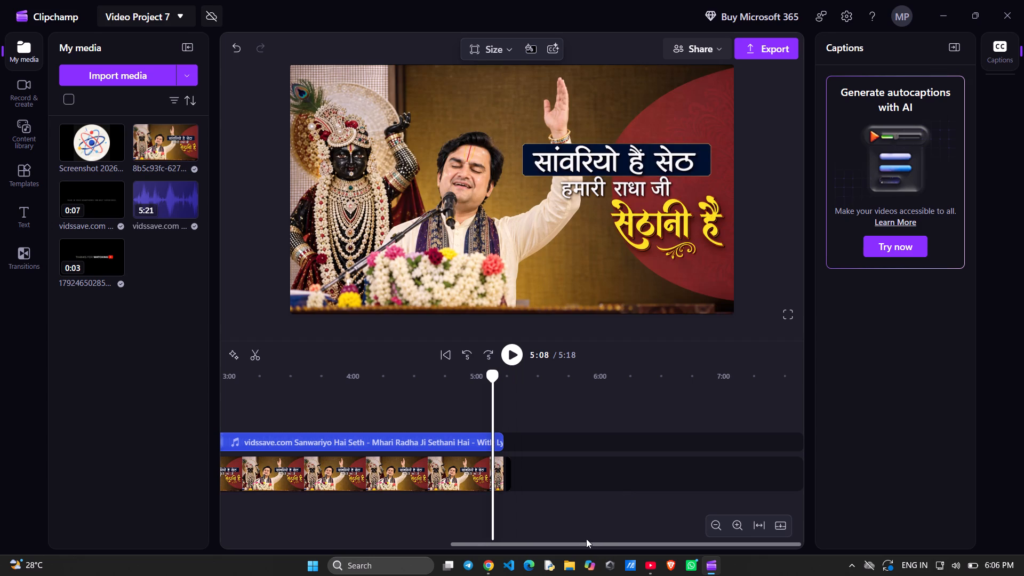
pyautogui.press('Left')
pyautogui.press('Left')
pyautogui.press('space')
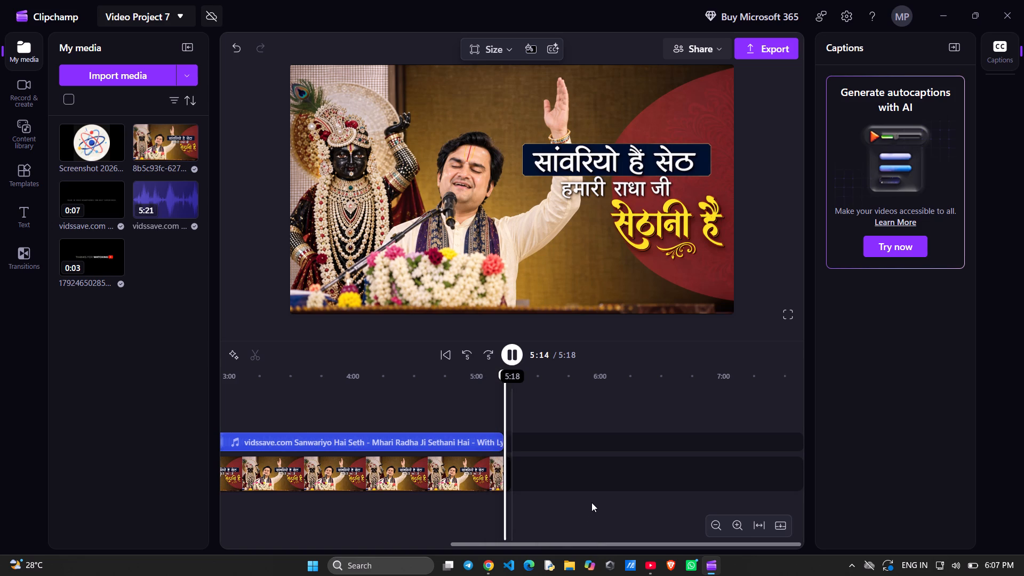
pyautogui.press('space')
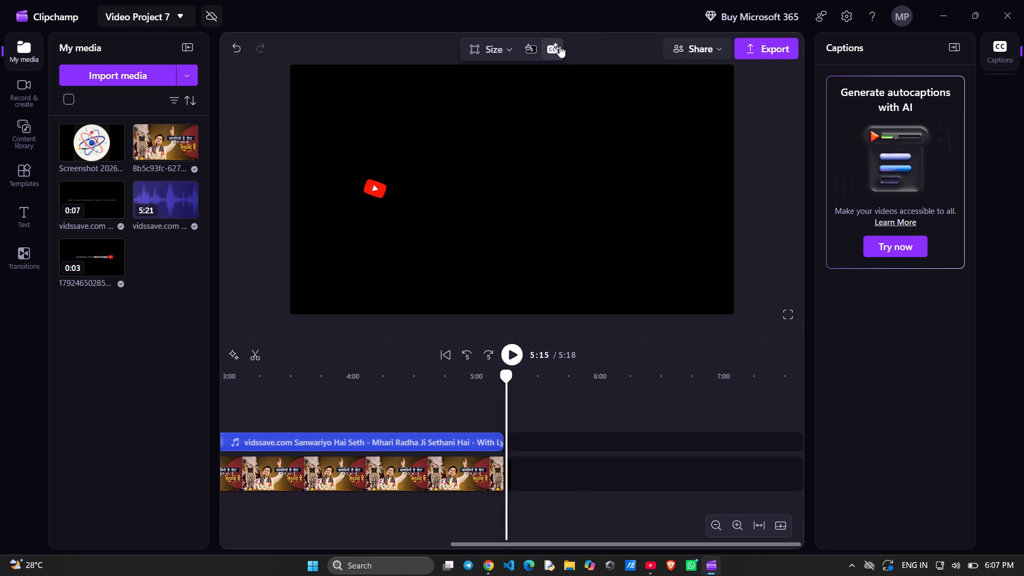
# Transcribe the project's media with AI in English (United States), with captions shown in the video.
pyautogui.click(559, 46)
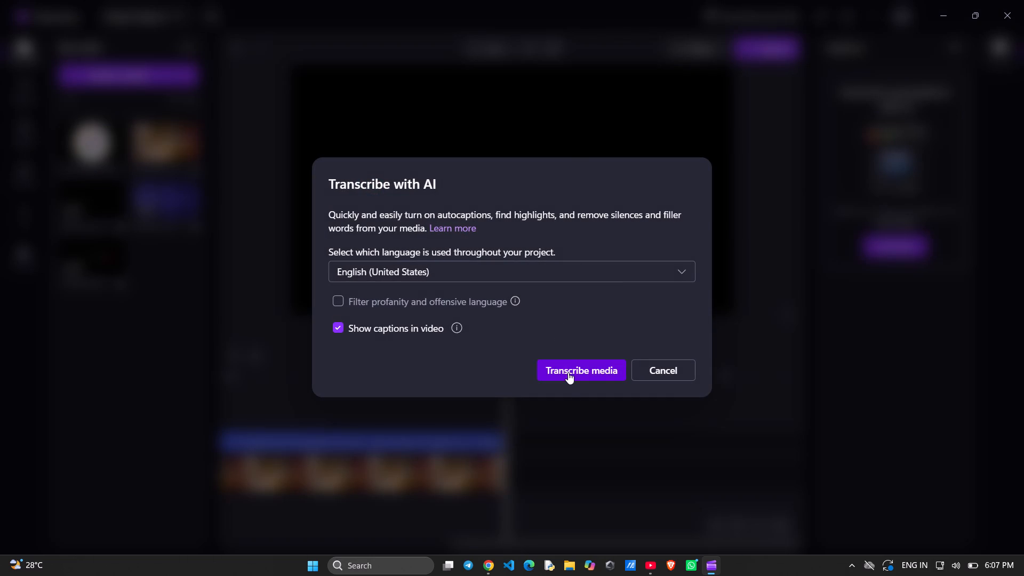
pyautogui.click(568, 372)
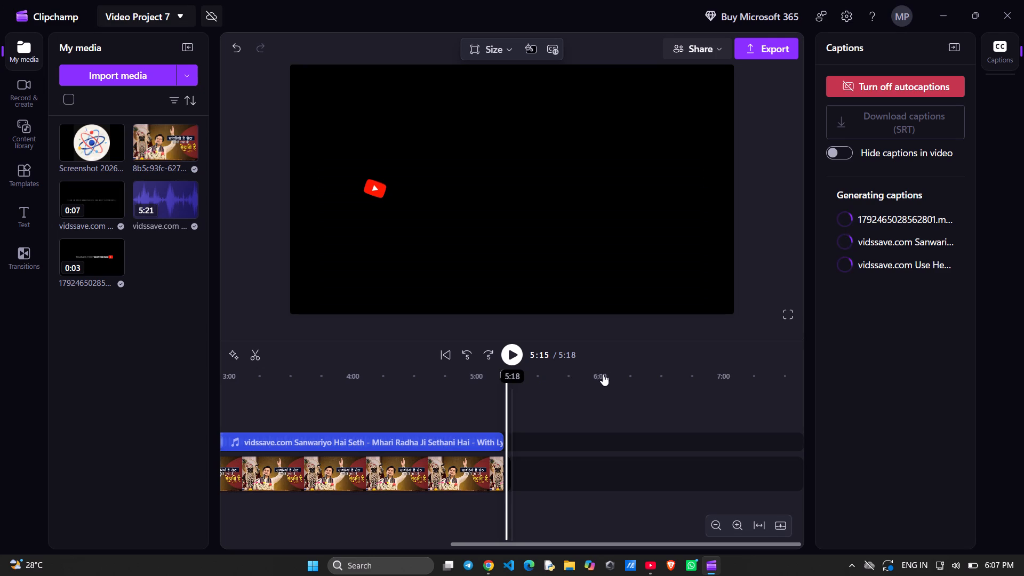
# Scrub the playhead back from the ending through the song to about 2:34.
pyautogui.moveTo(546, 518); pyautogui.dragTo(684, 538)
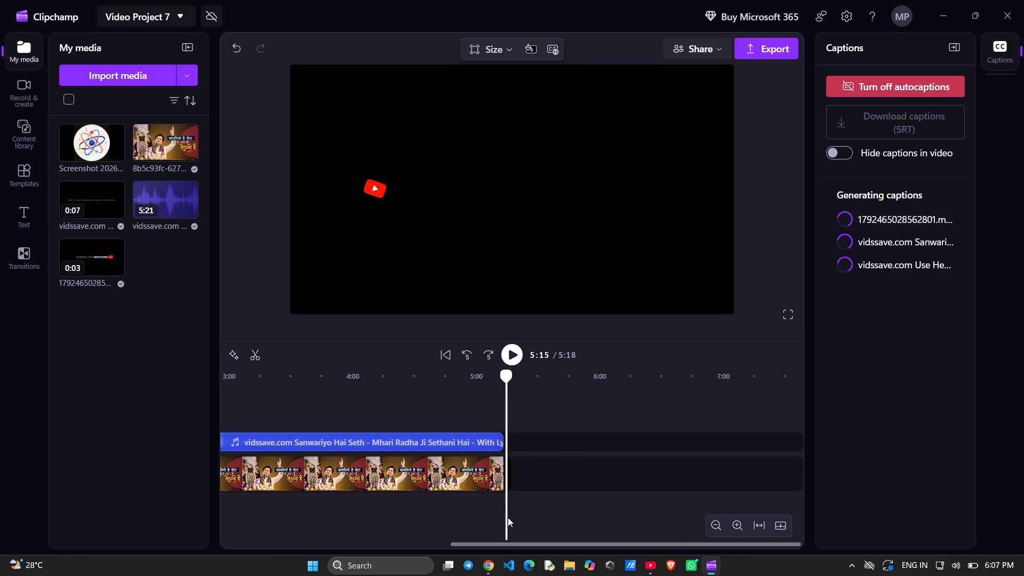
pyautogui.moveTo(507, 517); pyautogui.dragTo(236, 512)
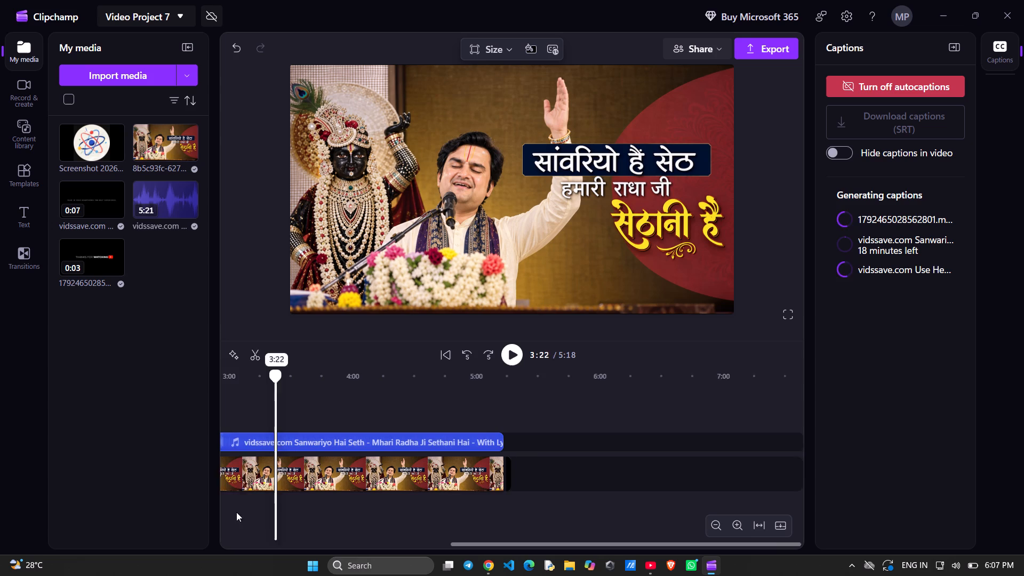
pyautogui.moveTo(236, 512); pyautogui.dragTo(204, 509)
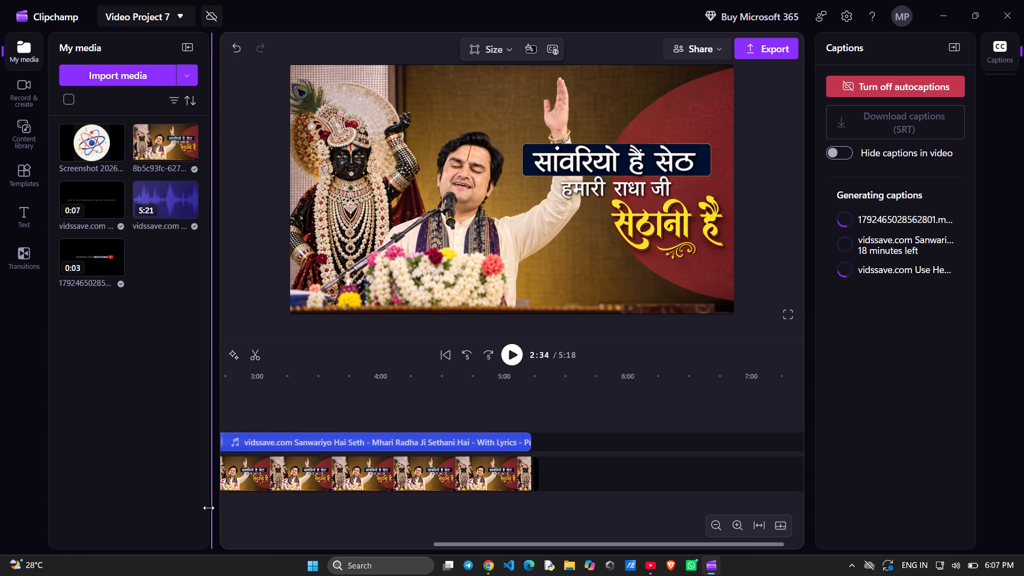
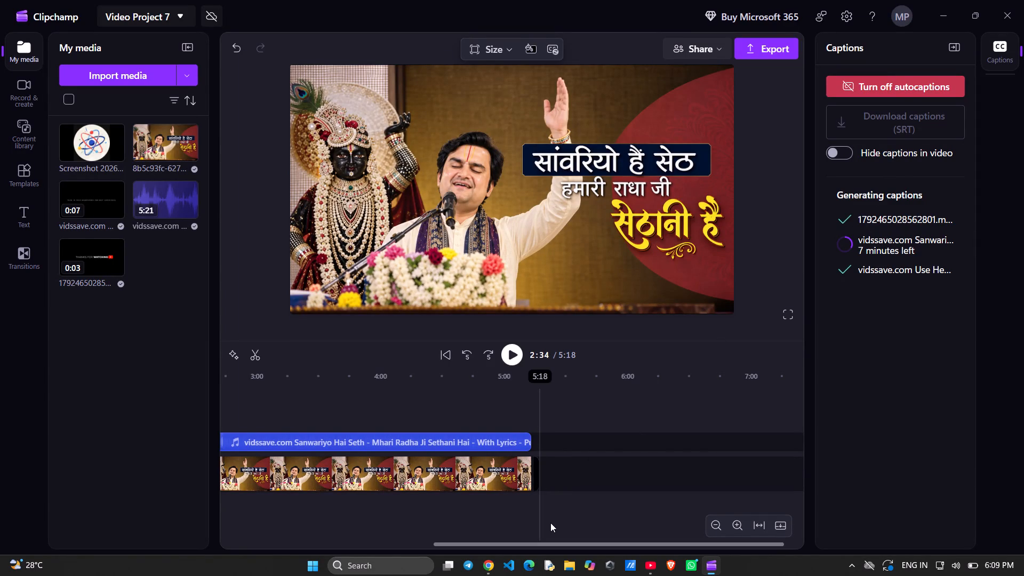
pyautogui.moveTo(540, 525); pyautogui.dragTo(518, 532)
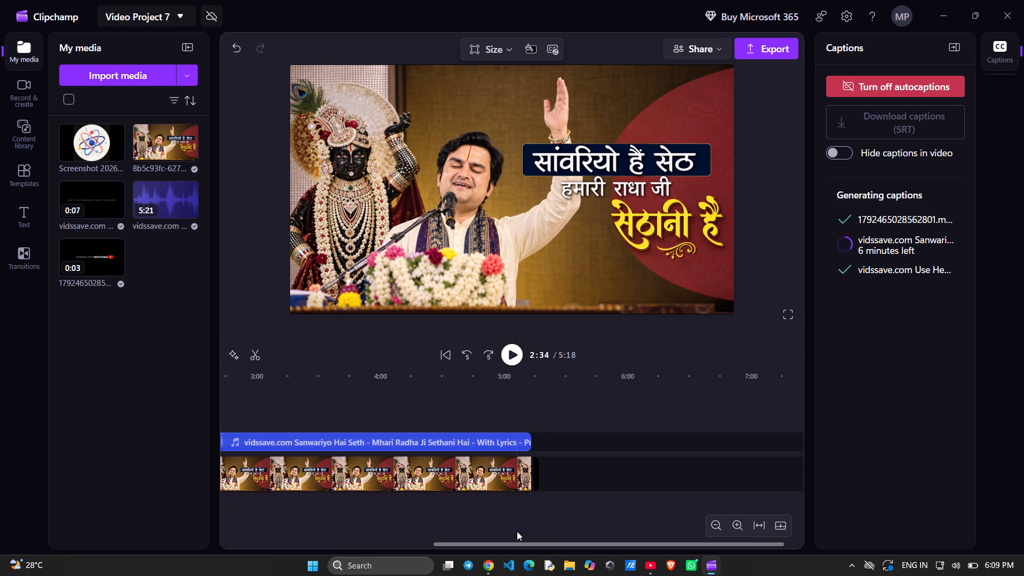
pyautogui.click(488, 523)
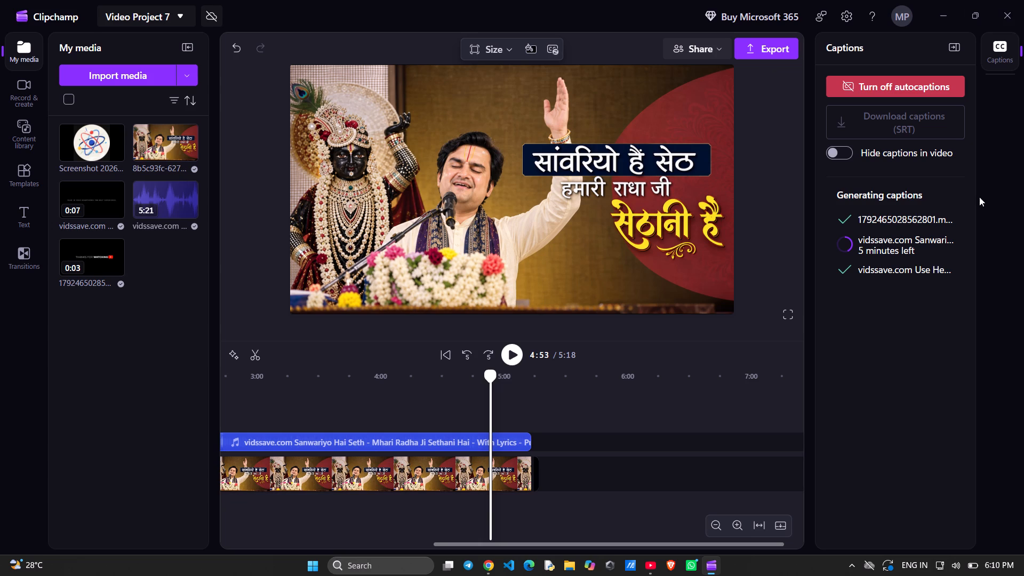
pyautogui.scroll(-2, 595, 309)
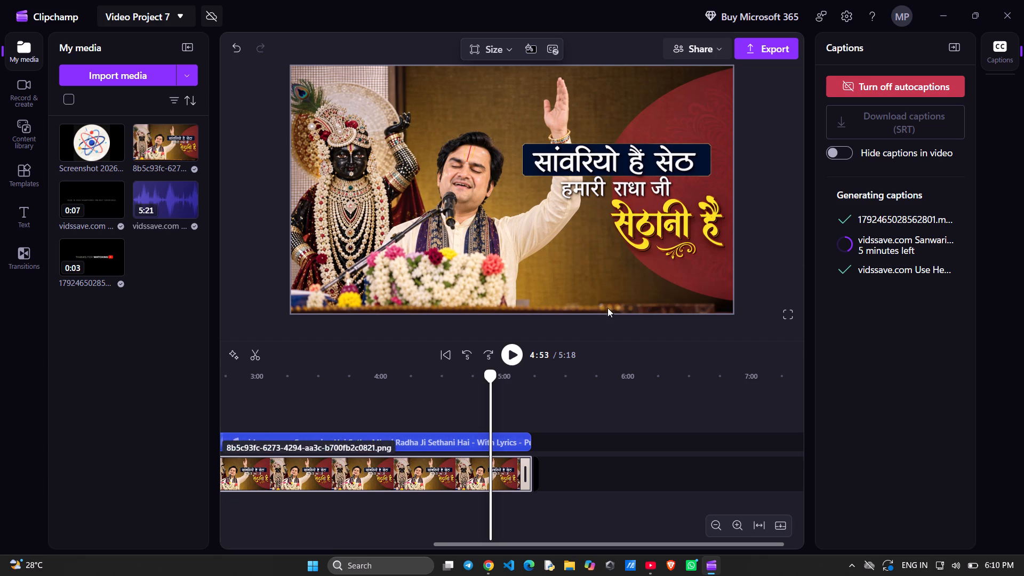
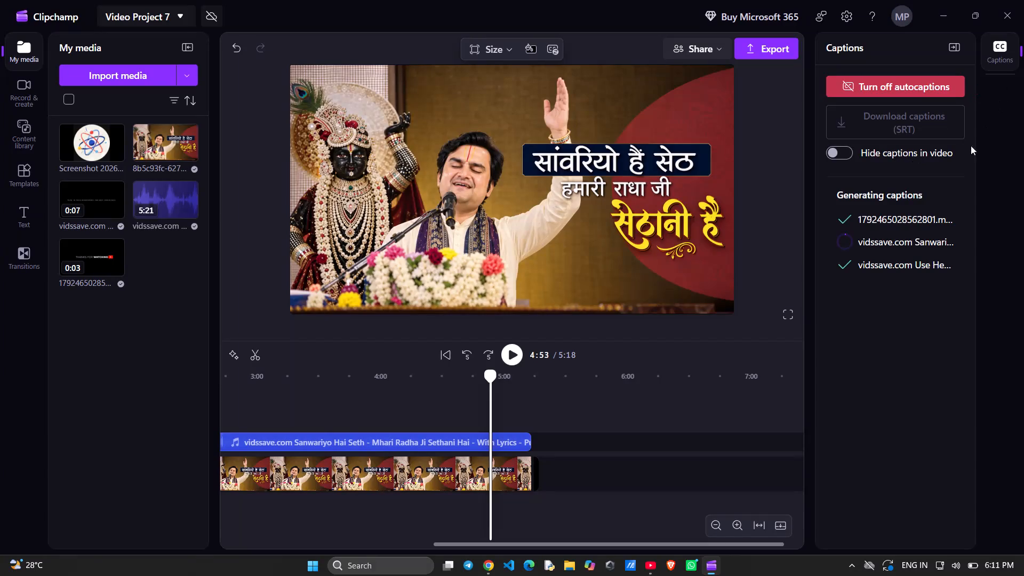
# Check caption generation and preview the video from about 4:53, then about 2:11, and from the headphones intro at the start.
pyautogui.click(844, 243)
pyautogui.scroll(-2, 706, 359)
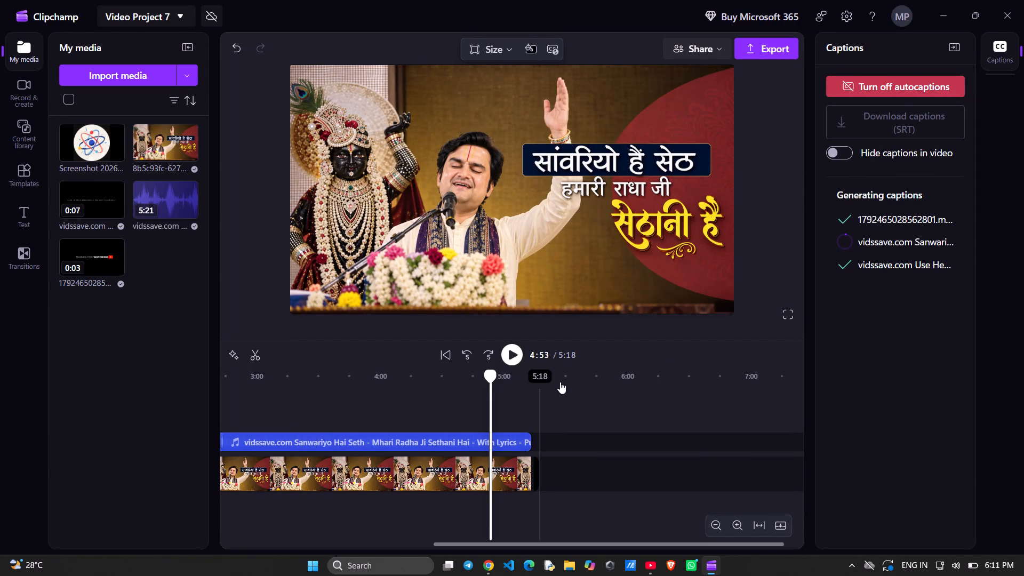
pyautogui.click(507, 356)
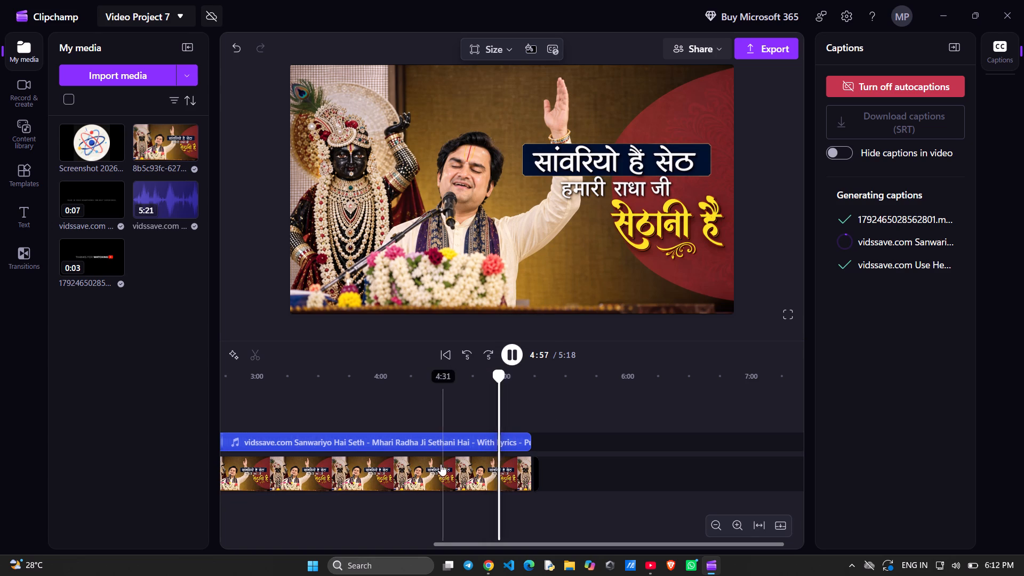
pyautogui.moveTo(325, 519); pyautogui.dragTo(435, 553)
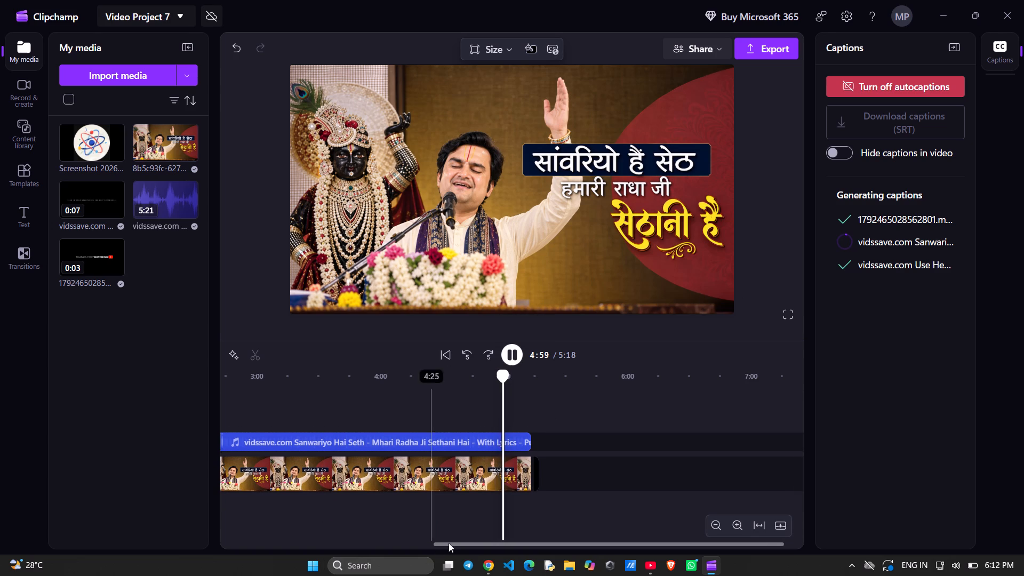
pyautogui.moveTo(505, 523); pyautogui.dragTo(173, 479)
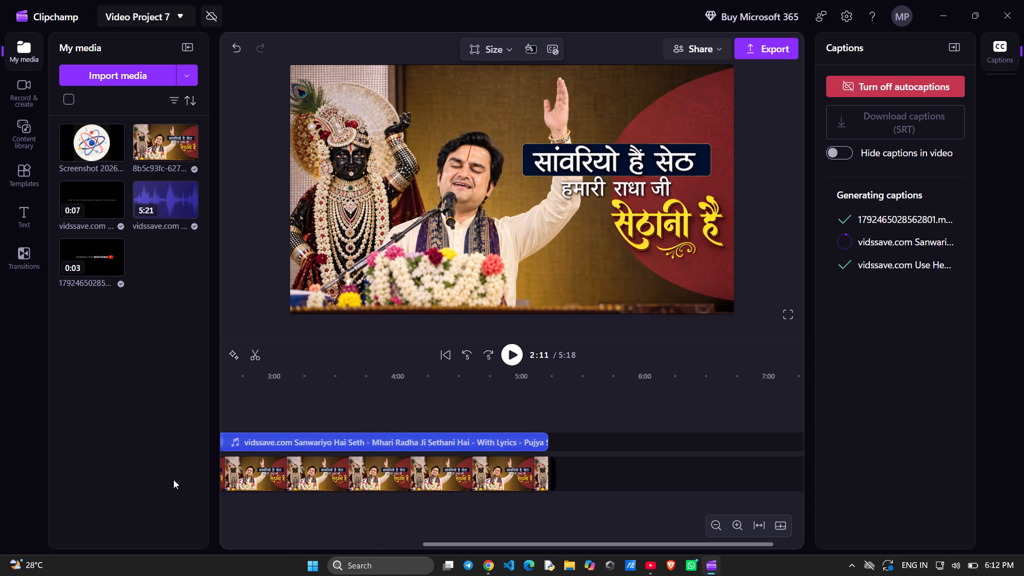
pyautogui.moveTo(173, 479); pyautogui.dragTo(176, 478)
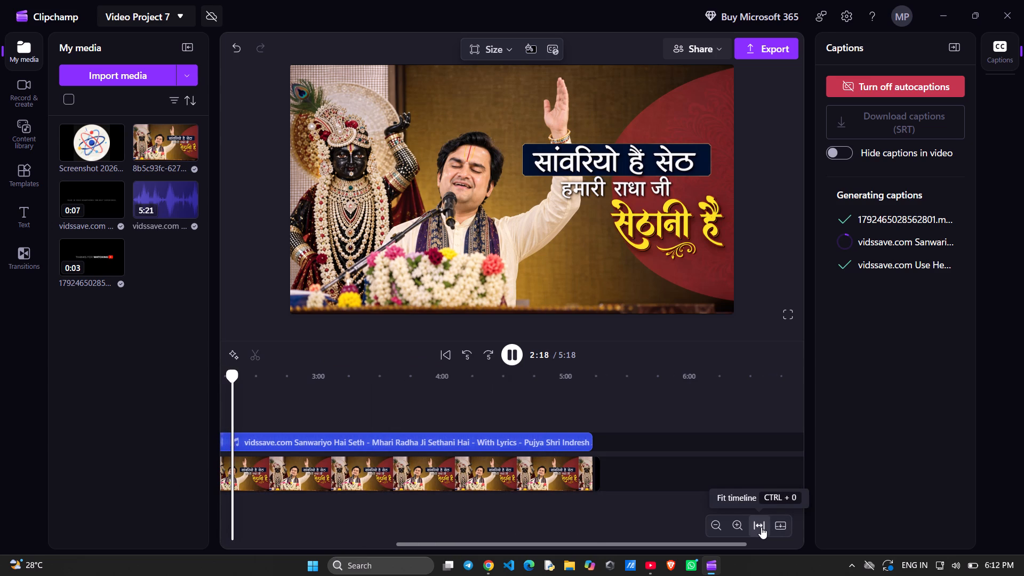
pyautogui.moveTo(453, 511); pyautogui.dragTo(367, 502)
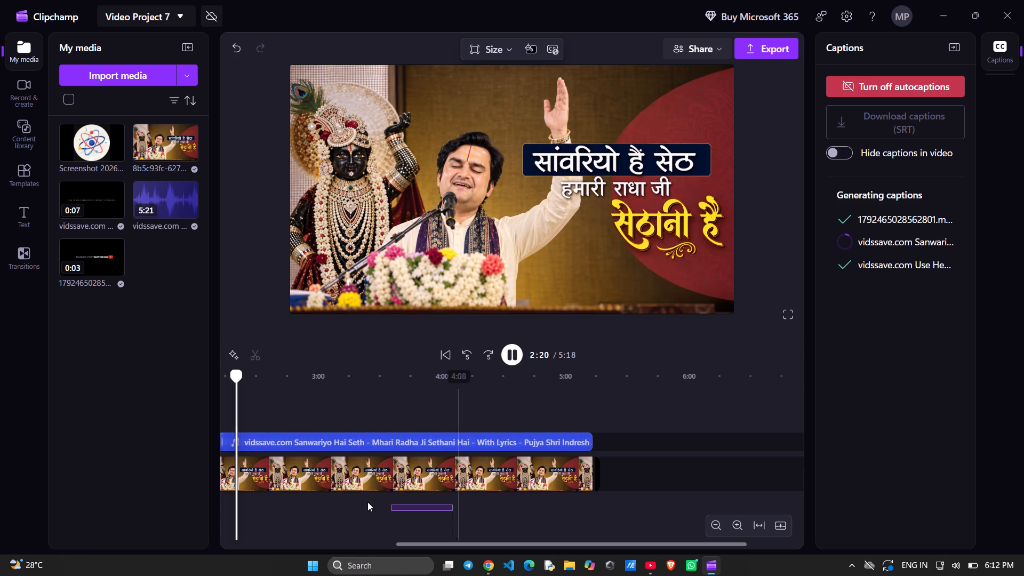
pyautogui.moveTo(367, 502); pyautogui.dragTo(354, 503)
pyautogui.moveTo(325, 540); pyautogui.dragTo(243, 513)
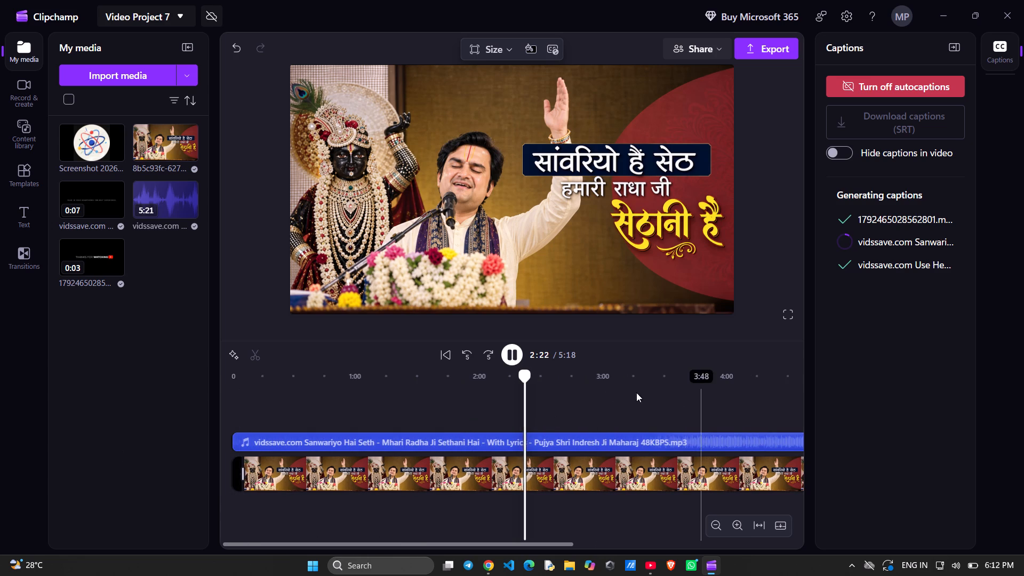
pyautogui.moveTo(531, 376); pyautogui.dragTo(246, 377)
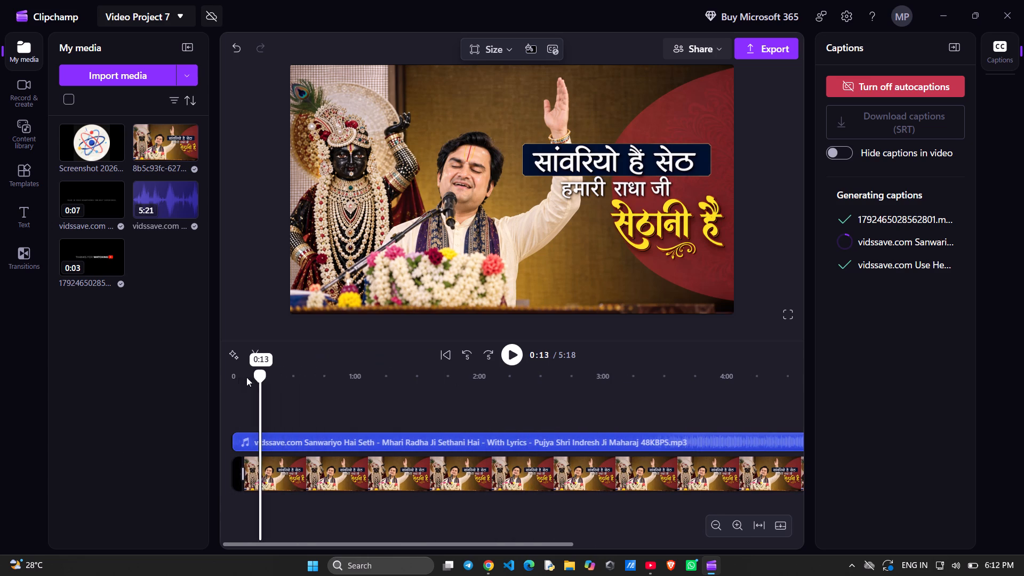
pyautogui.moveTo(246, 377); pyautogui.dragTo(230, 372)
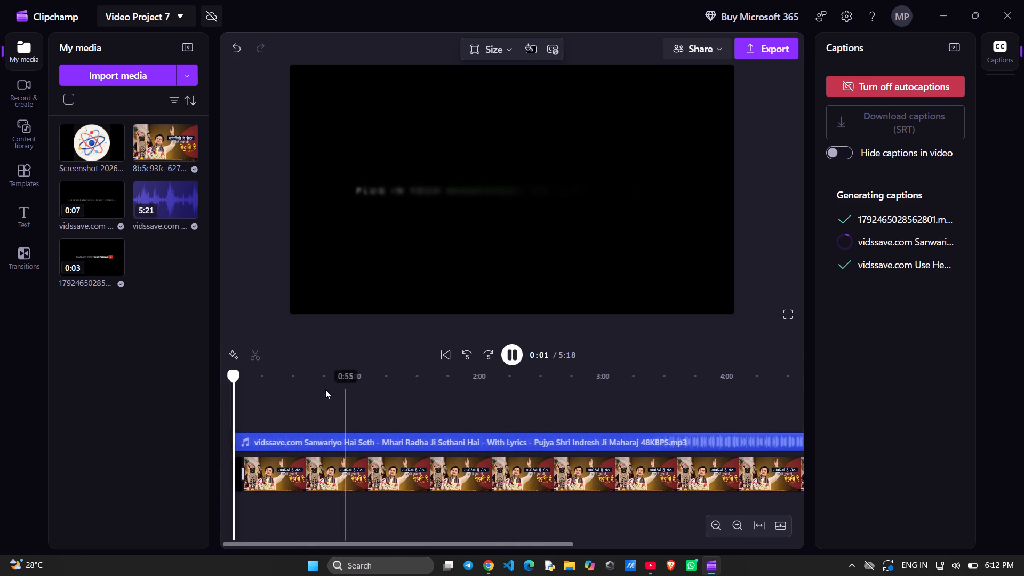
pyautogui.rightClick(260, 420)
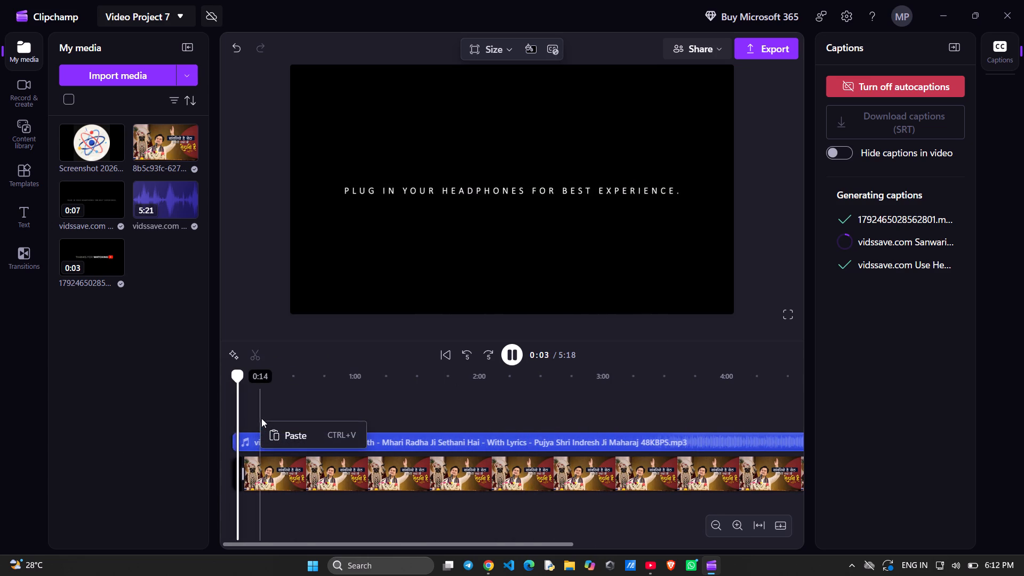
pyautogui.click(269, 396)
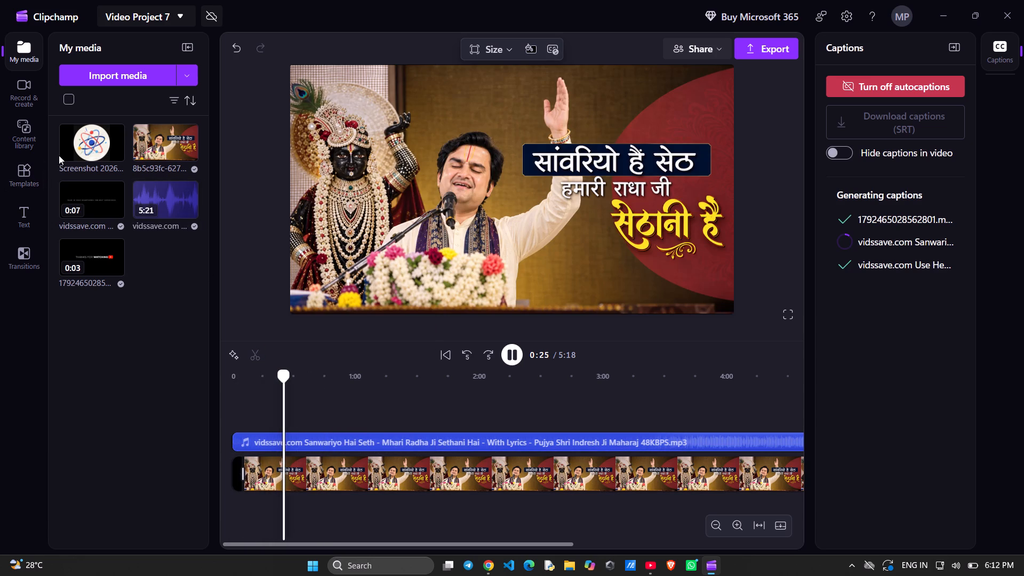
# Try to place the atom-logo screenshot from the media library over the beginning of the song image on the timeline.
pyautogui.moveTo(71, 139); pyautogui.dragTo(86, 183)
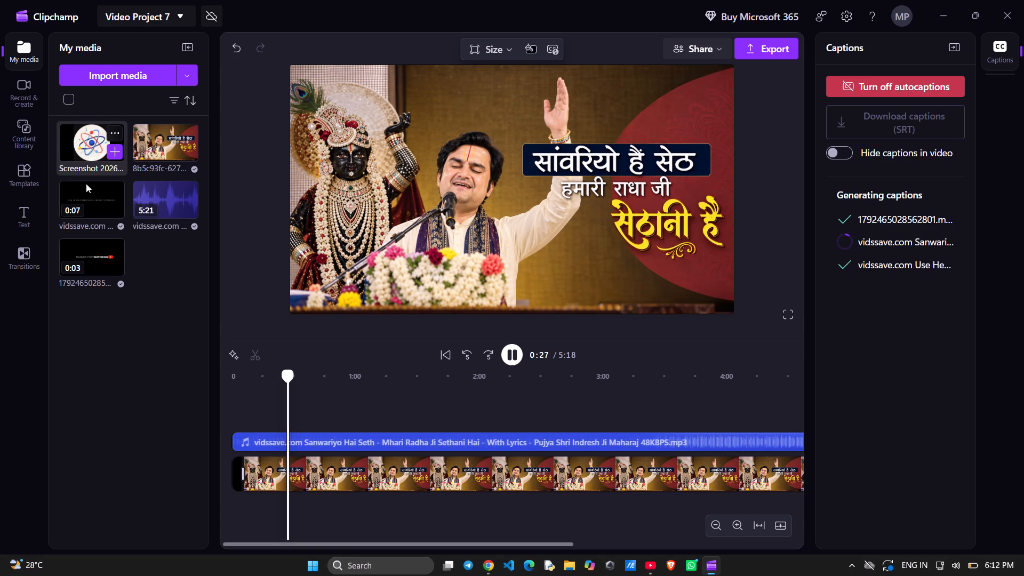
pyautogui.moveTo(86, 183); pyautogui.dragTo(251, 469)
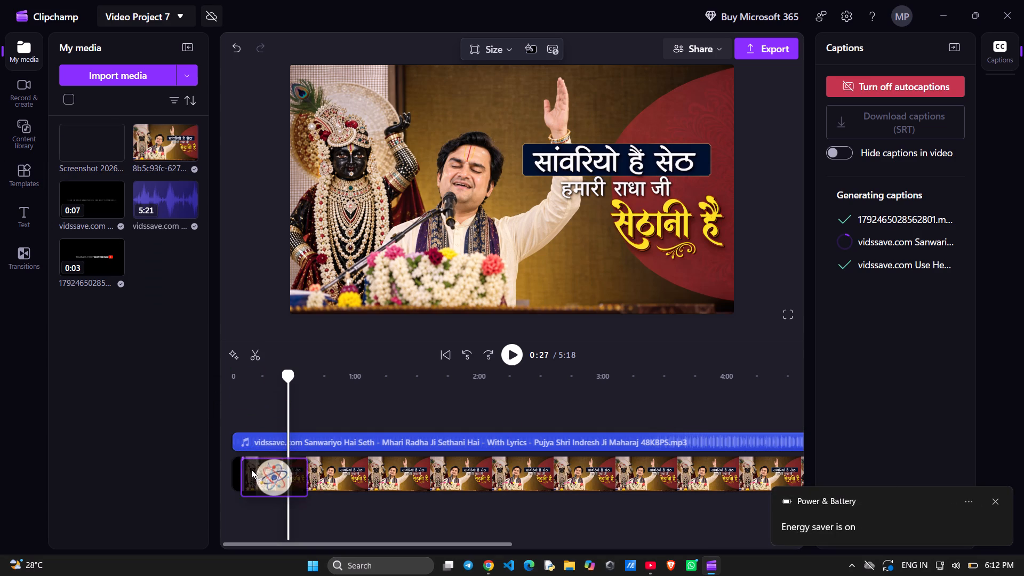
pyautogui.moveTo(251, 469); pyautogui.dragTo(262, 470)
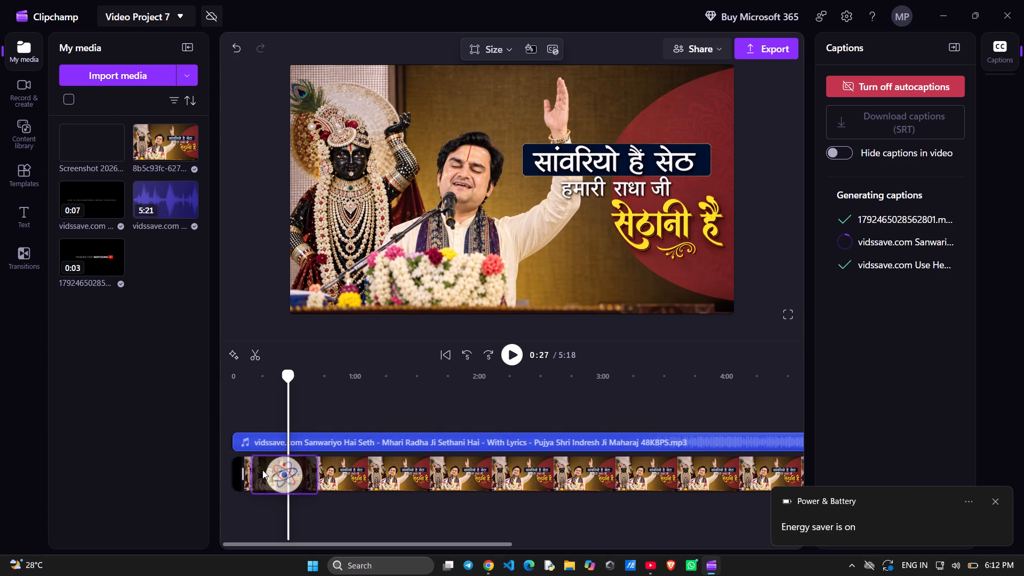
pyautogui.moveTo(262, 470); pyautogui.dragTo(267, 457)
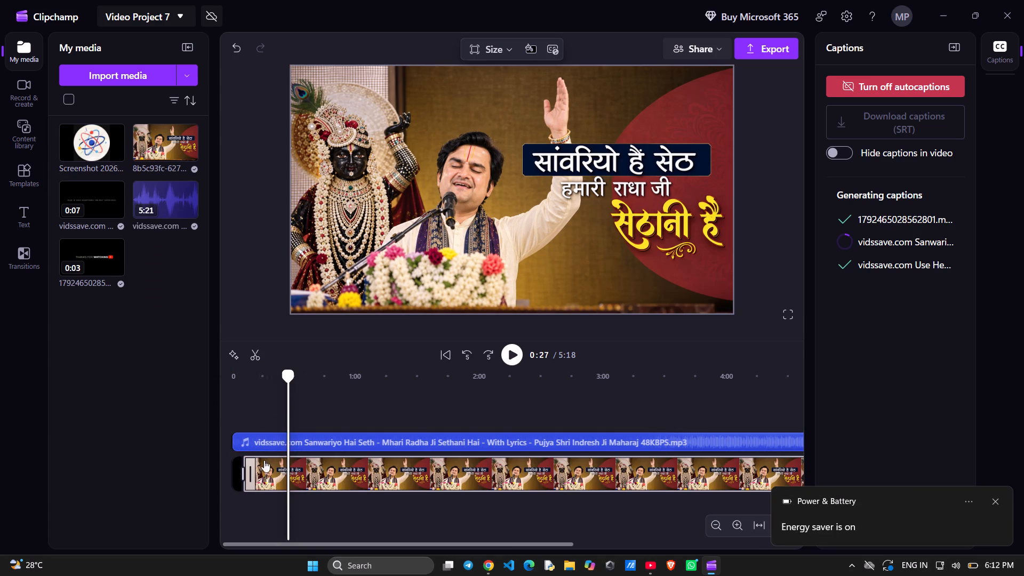
# Examine the song image clip's options, filters, fade and colour adjustments, check caption generation, and continue the preview.
pyautogui.moveTo(260, 476); pyautogui.dragTo(267, 502)
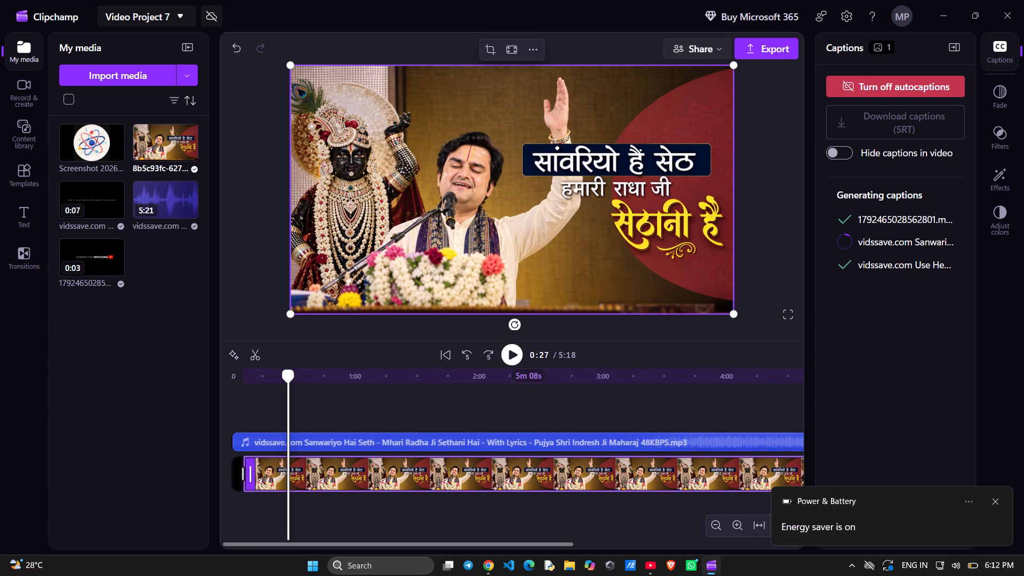
pyautogui.click(876, 47)
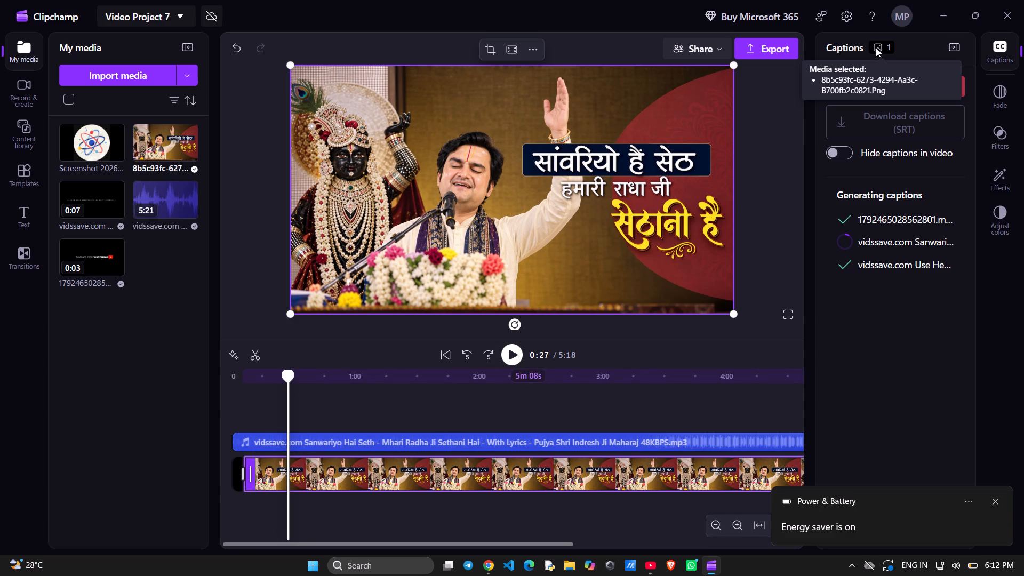
pyautogui.click(866, 82)
pyautogui.rightClick(424, 469)
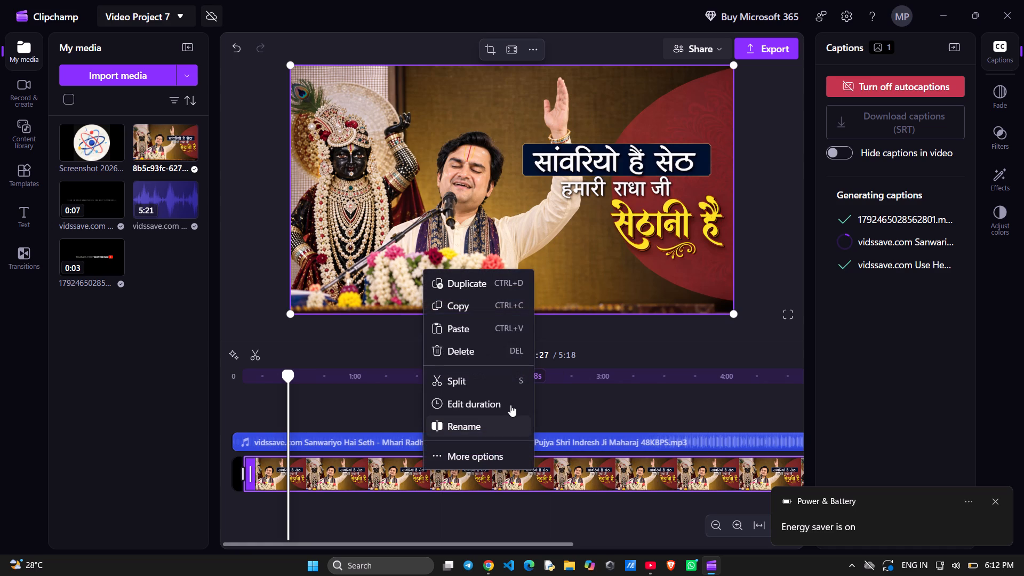
pyautogui.click(471, 457)
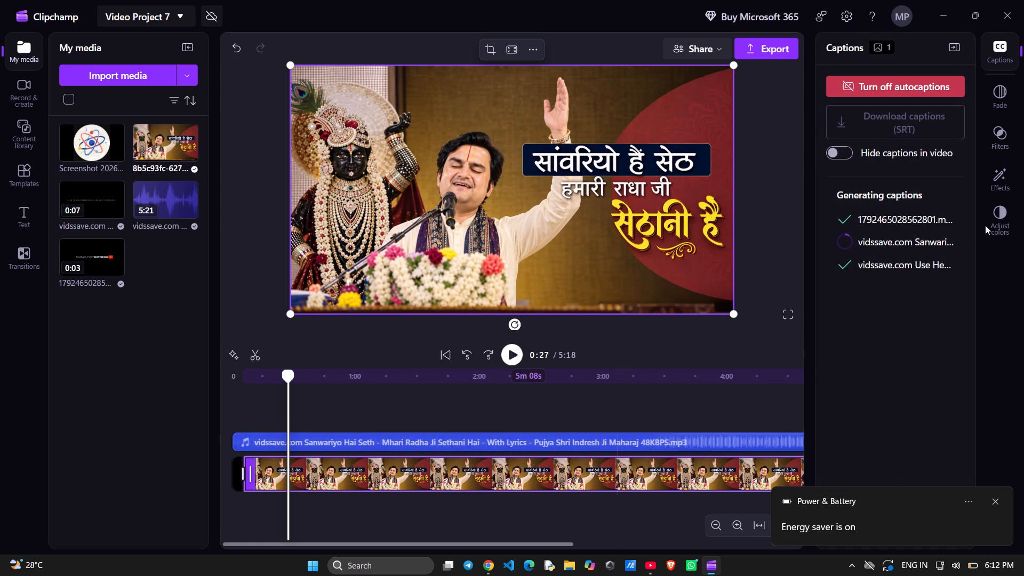
pyautogui.click(1004, 127)
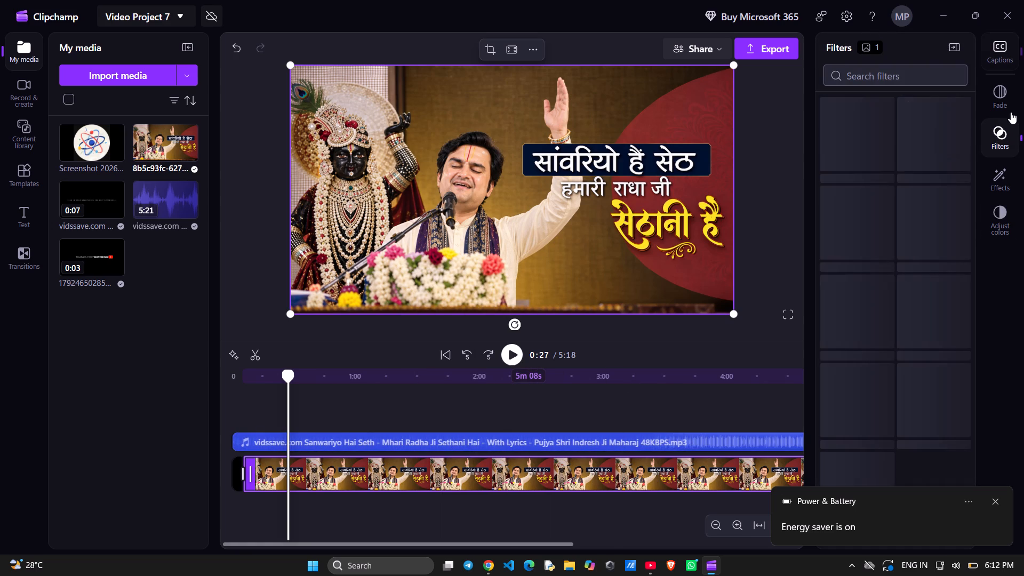
pyautogui.click(1011, 105)
pyautogui.click(1005, 142)
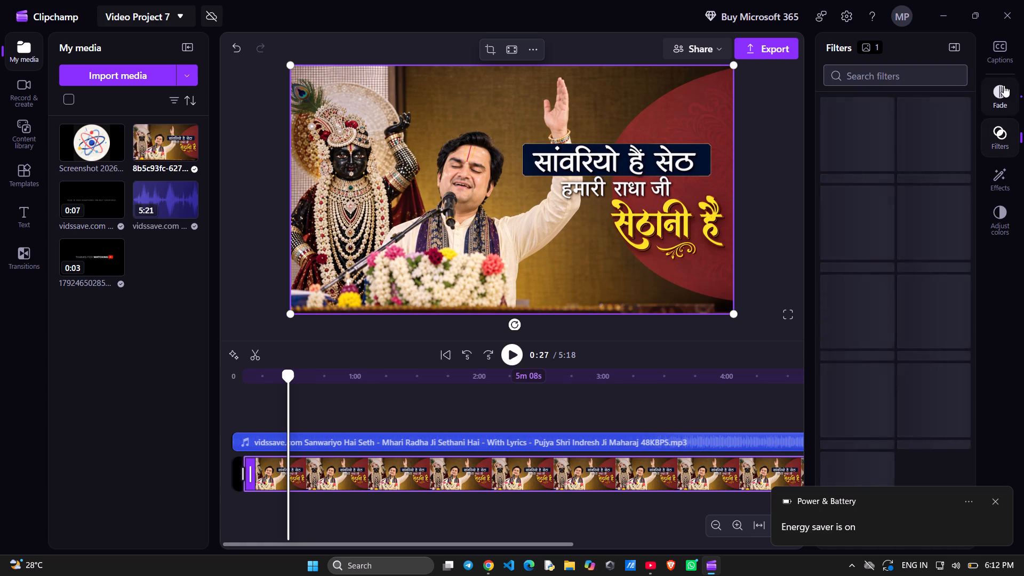
pyautogui.click(1004, 85)
pyautogui.click(995, 46)
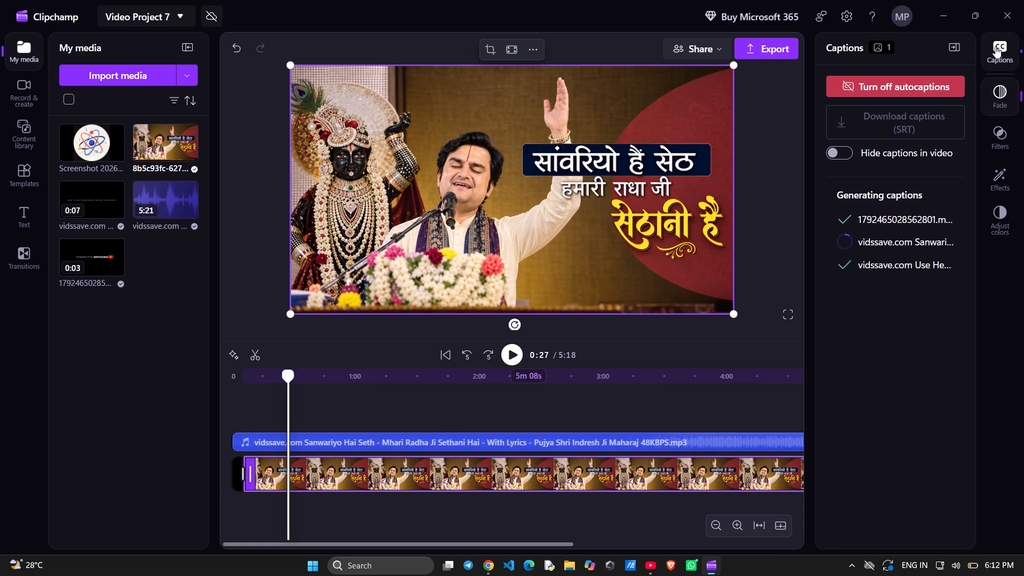
pyautogui.click(861, 233)
pyautogui.click(847, 254)
pyautogui.scroll(-1, 991, 168)
pyautogui.click(998, 219)
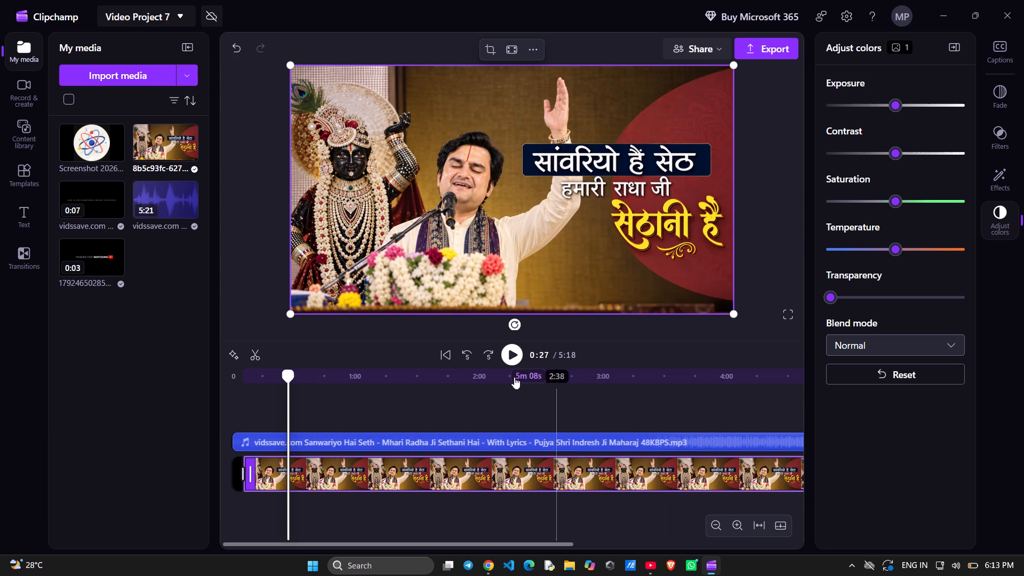
pyautogui.click(509, 349)
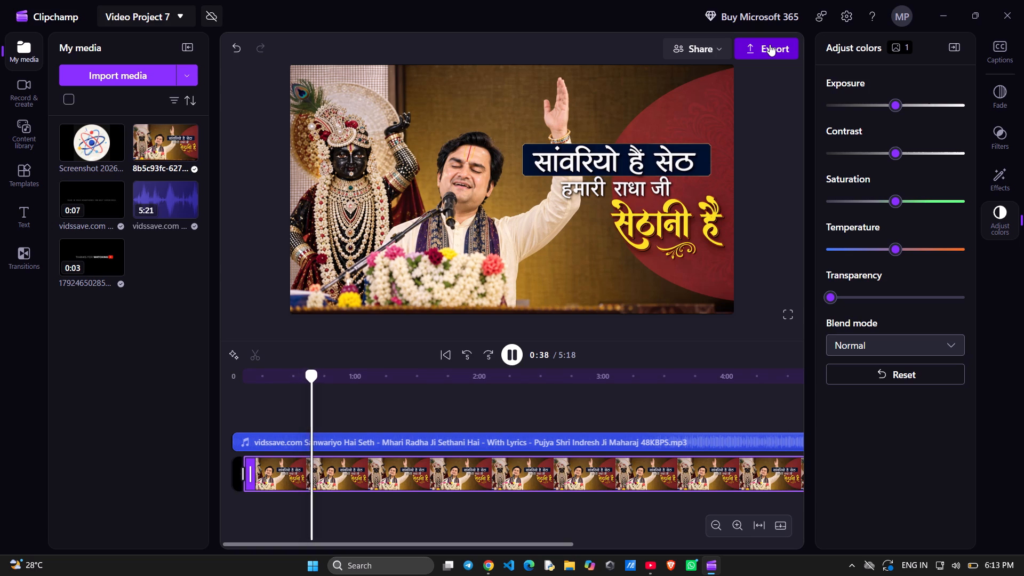
# Switch to Chrome, search Google for "background remove" in a new tab, and return to Clipchamp.
pyautogui.click(487, 565)
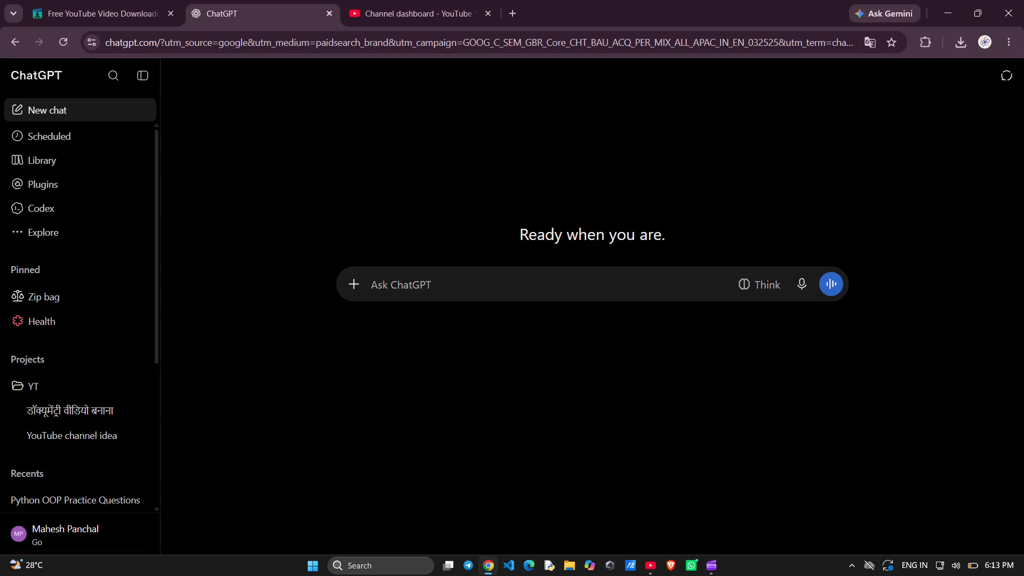
pyautogui.click(511, 17)
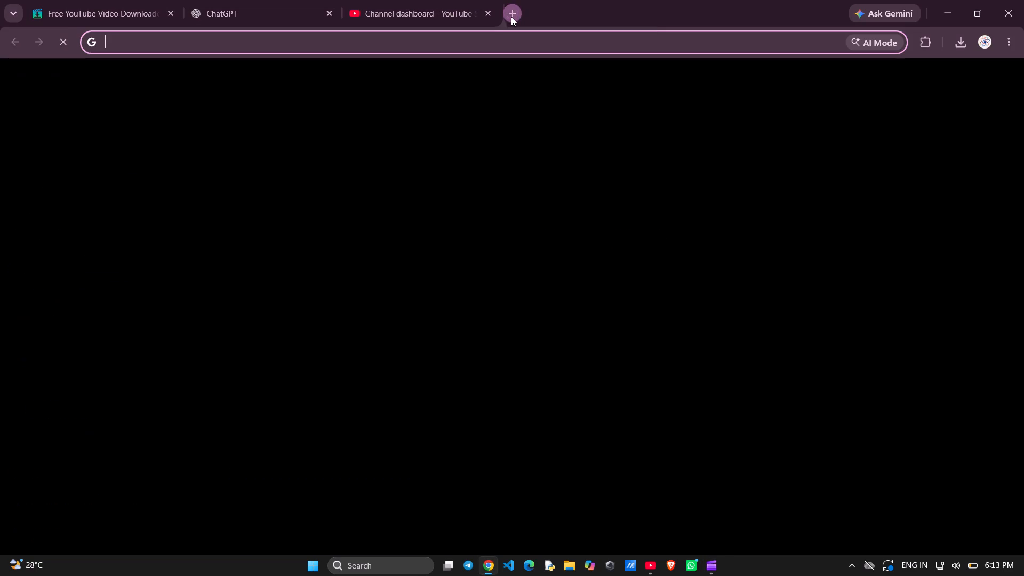
pyautogui.write('back')
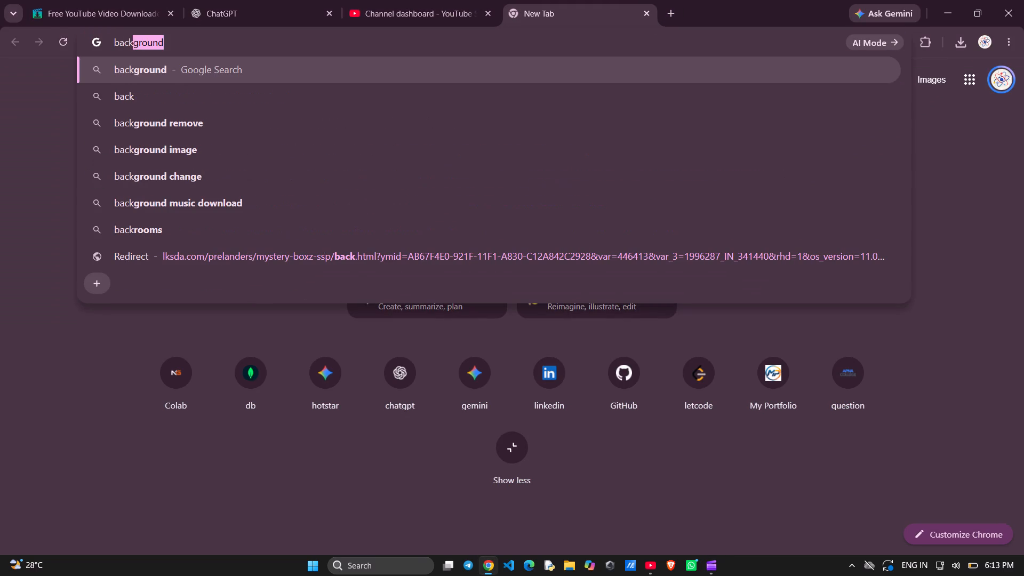
pyautogui.click(437, 122)
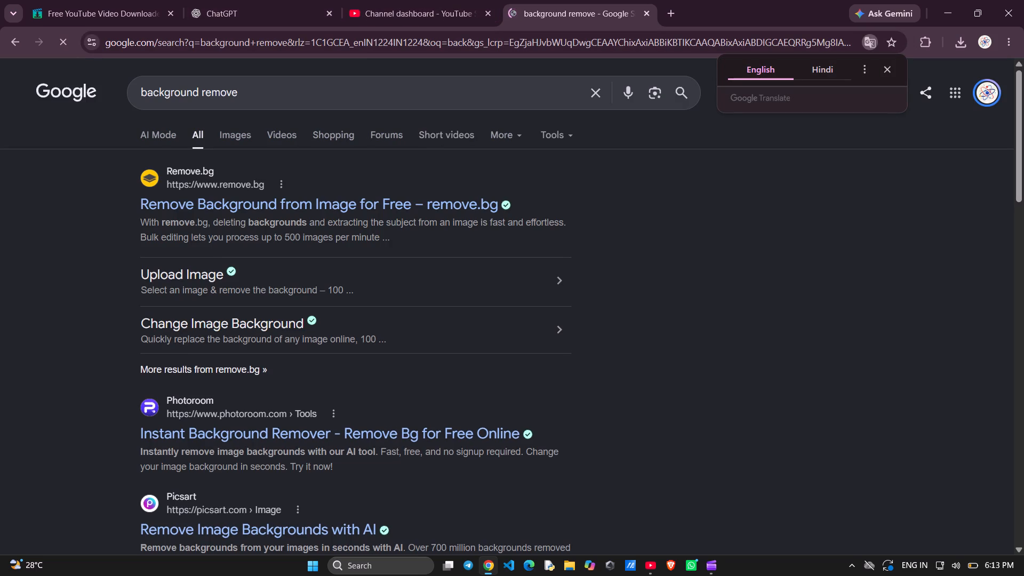
pyautogui.hotkey('alt', 'Tab')
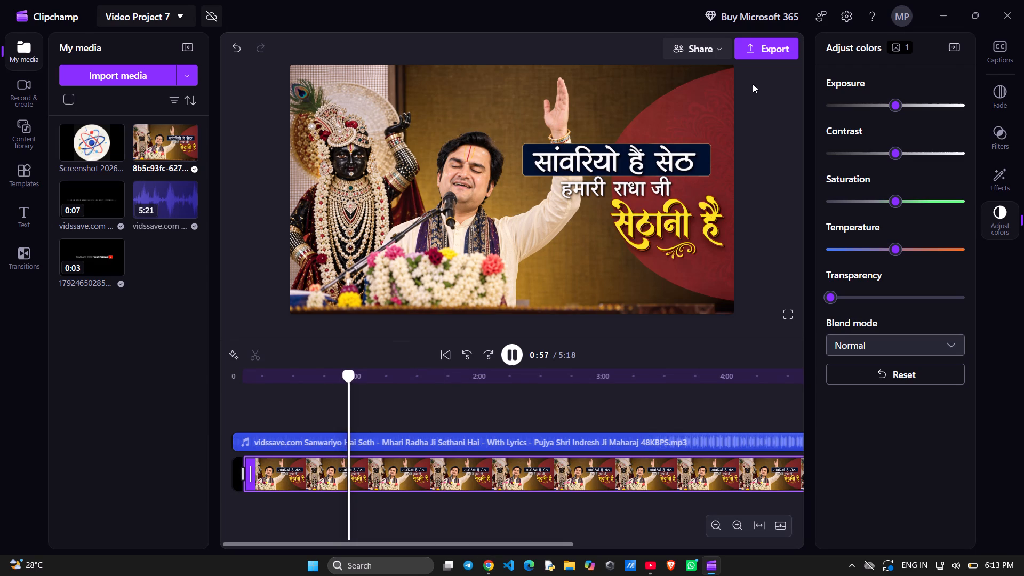
# Export the video at 1080p with the file name "sanwaliyo seth".
pyautogui.click(759, 42)
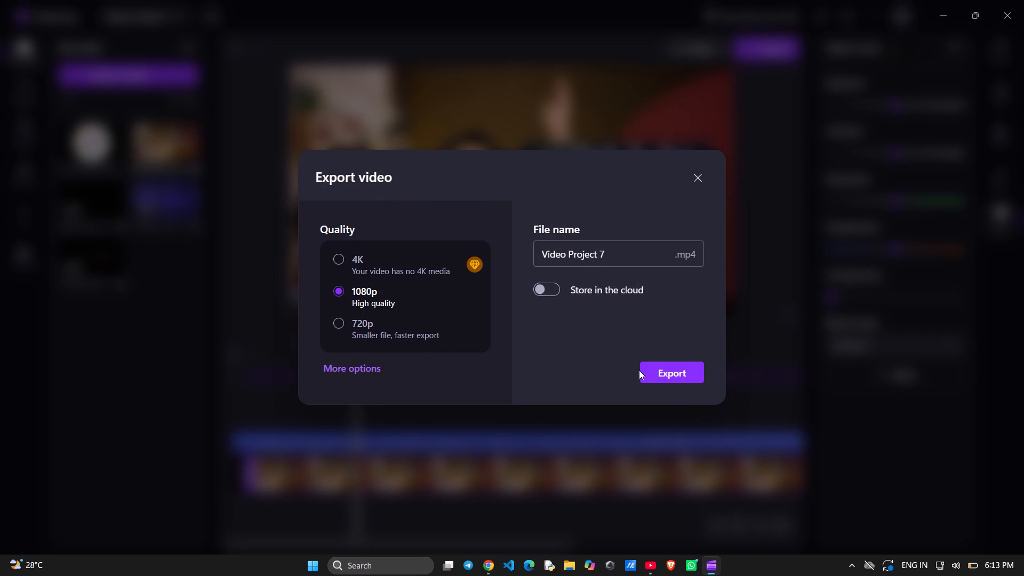
pyautogui.click(642, 246)
pyautogui.press('BackSpace')
pyautogui.press('BackSpace')
pyautogui.press('BackSpace')
pyautogui.press('BackSpace')
pyautogui.press('BackSpace')
pyautogui.press('BackSpace')
pyautogui.press('BackSpace')
pyautogui.press('BackSpace')
pyautogui.press('BackSpace')
pyautogui.press('BackSpace')
pyautogui.press('BackSpace')
pyautogui.press('BackSpace')
pyautogui.press('BackSpace')
pyautogui.press('BackSpace')
pyautogui.press('BackSpace')
pyautogui.press('BackSpace')
pyautogui.press('BackSpace')
pyautogui.press('BackSpace')
pyautogui.press('BackSpace')
pyautogui.press('BackSpace')
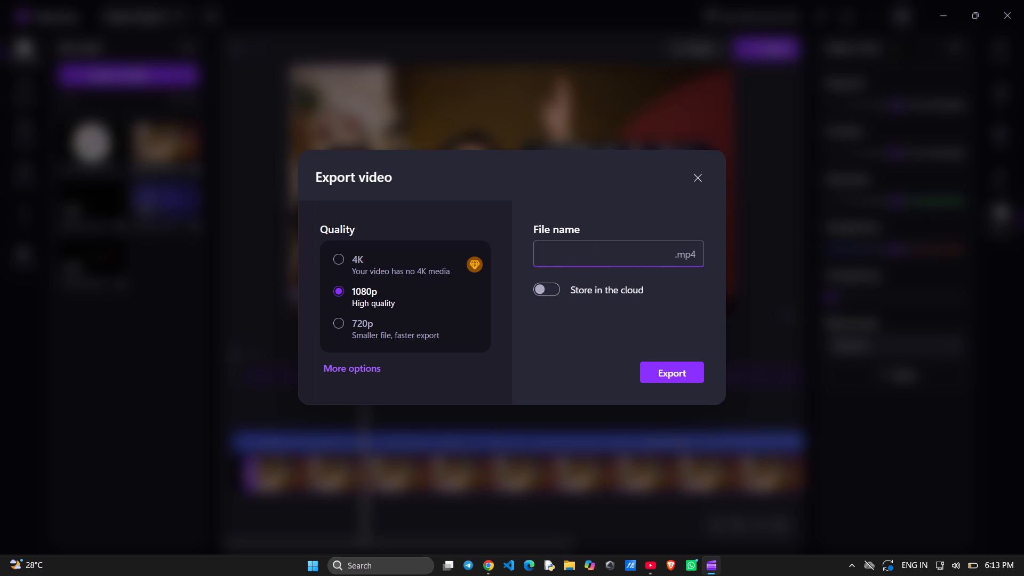
pyautogui.write('sanwaliyp')
pyautogui.press('BackSpace')
pyautogui.write('o se')
pyautogui.press('t')
pyautogui.press('h')
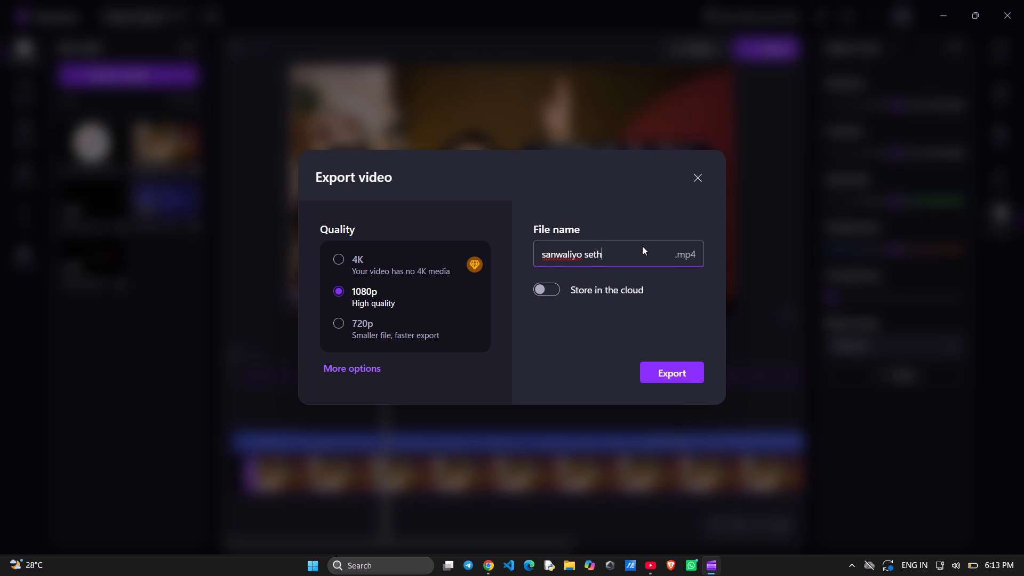
pyautogui.press('Return')
pyautogui.click(662, 371)
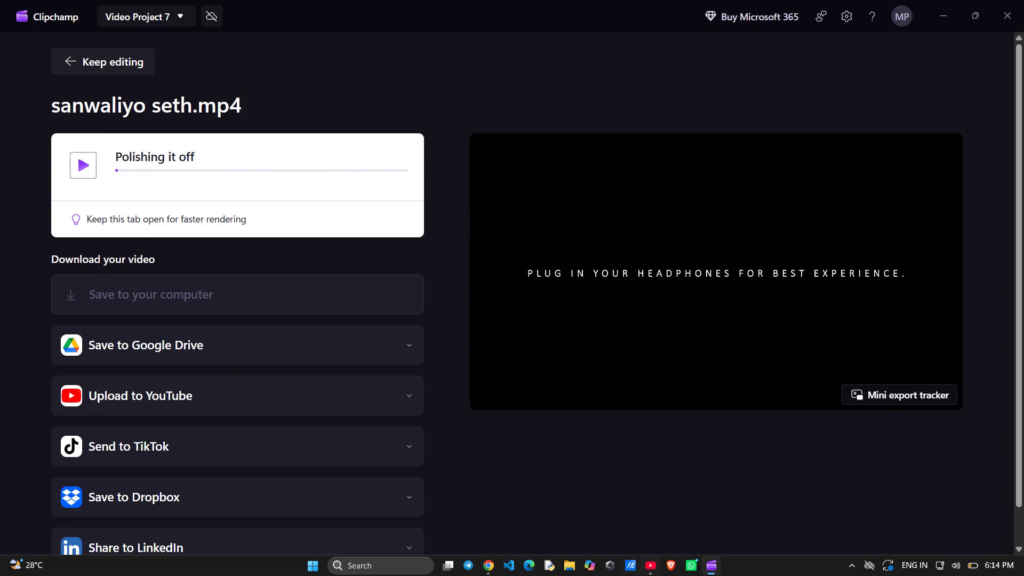
# Switch to Chrome, open remove.bg from the search results, dismiss its cookie notice and look over the page.
pyautogui.click(482, 564)
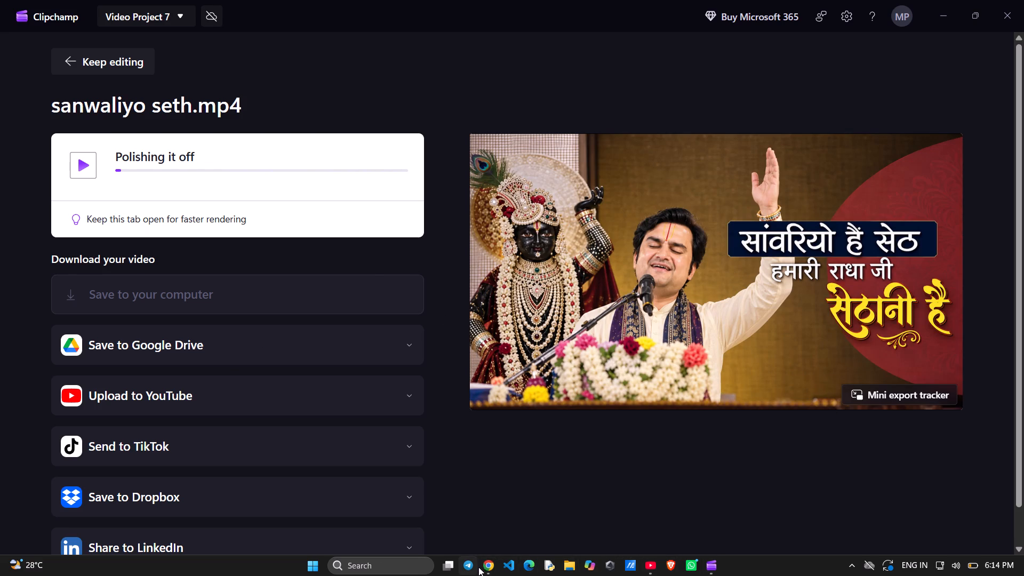
pyautogui.click(488, 571)
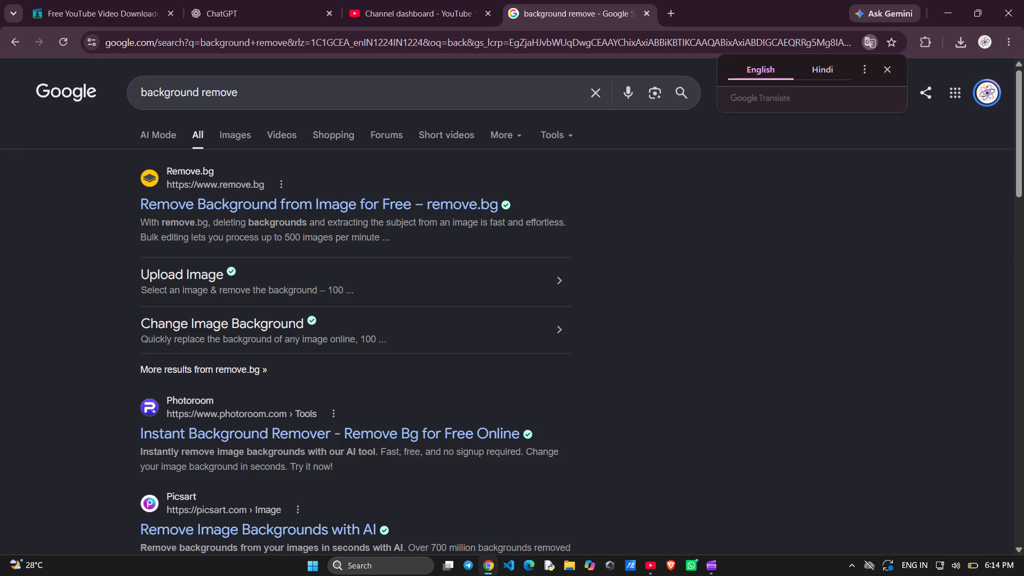
pyautogui.click(340, 201)
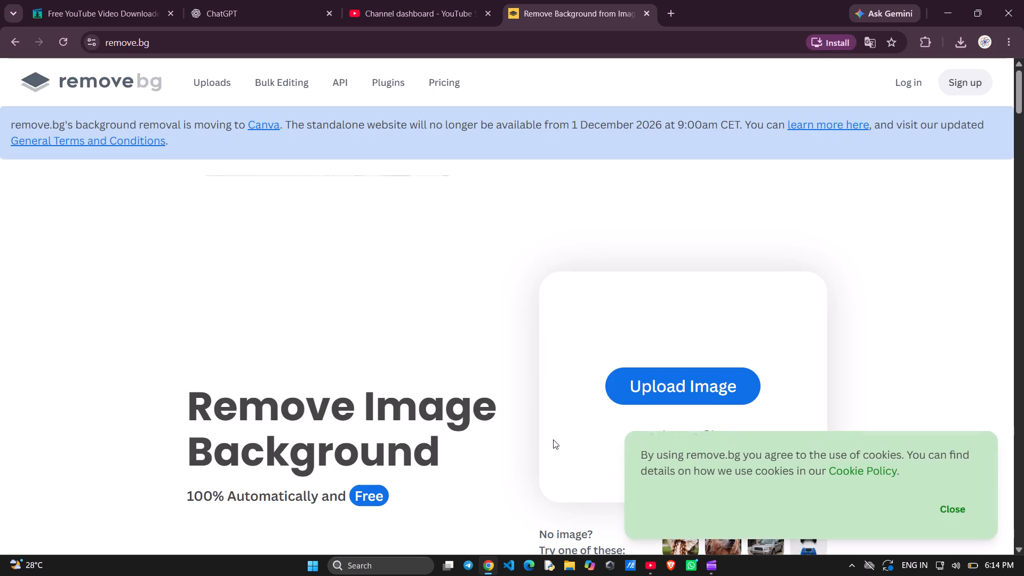
pyautogui.scroll(-2, 686, 370)
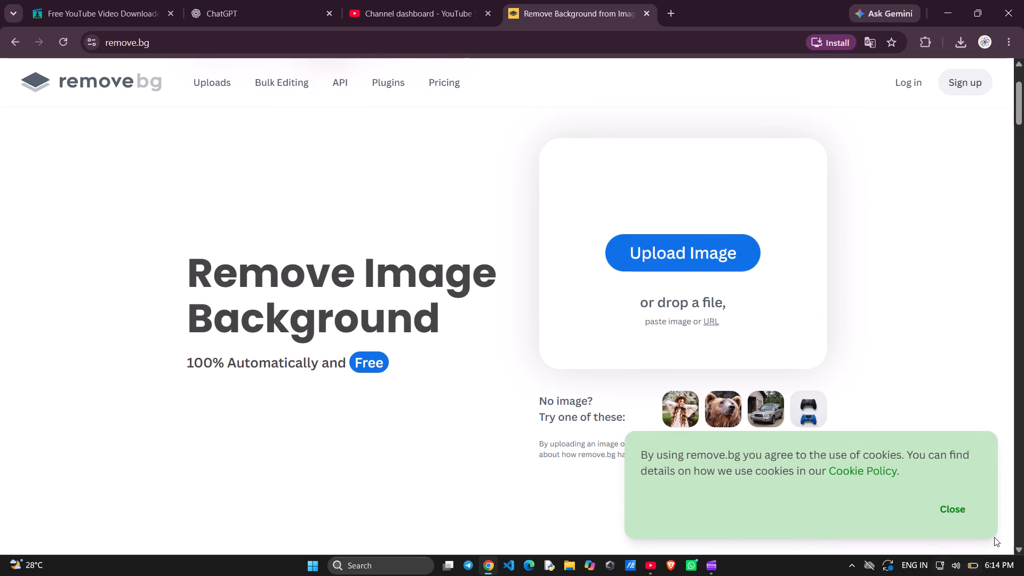
pyautogui.click(953, 510)
pyautogui.scroll(-3, 701, 448)
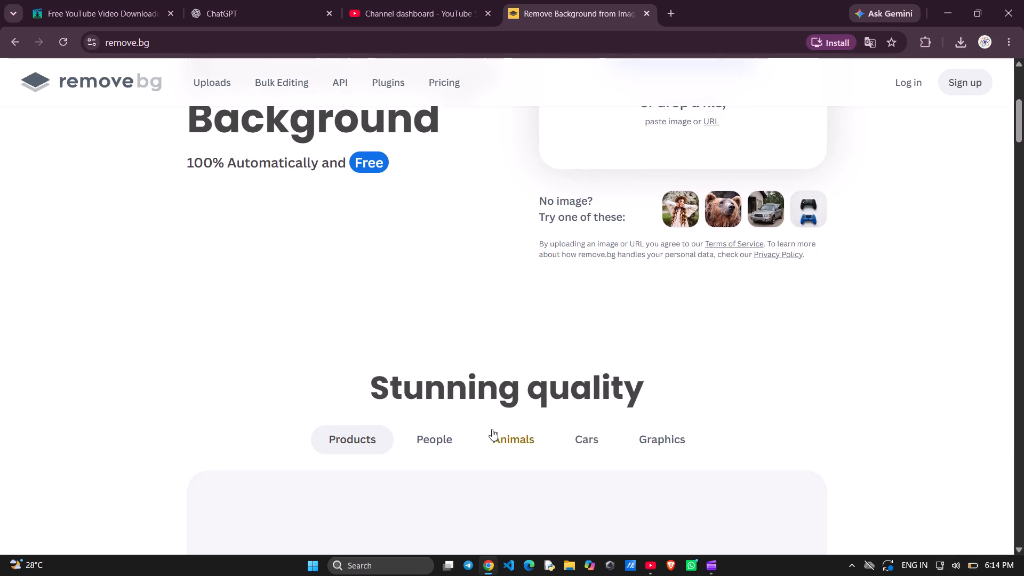
pyautogui.scroll(-8, 491, 429)
pyautogui.scroll(5, 487, 429)
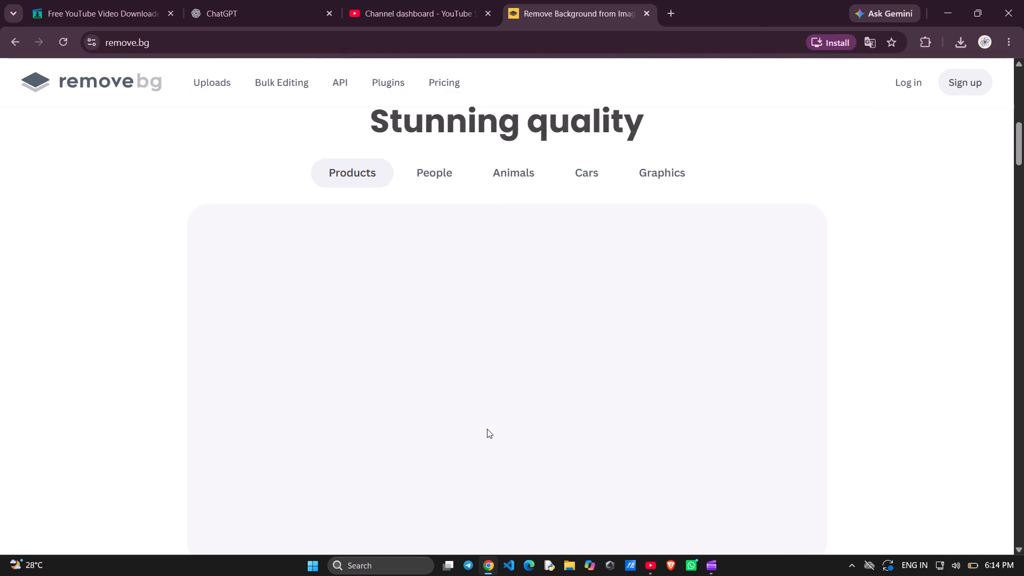
pyautogui.scroll(9, 487, 429)
pyautogui.scroll(-5, 485, 428)
pyautogui.scroll(7, 488, 428)
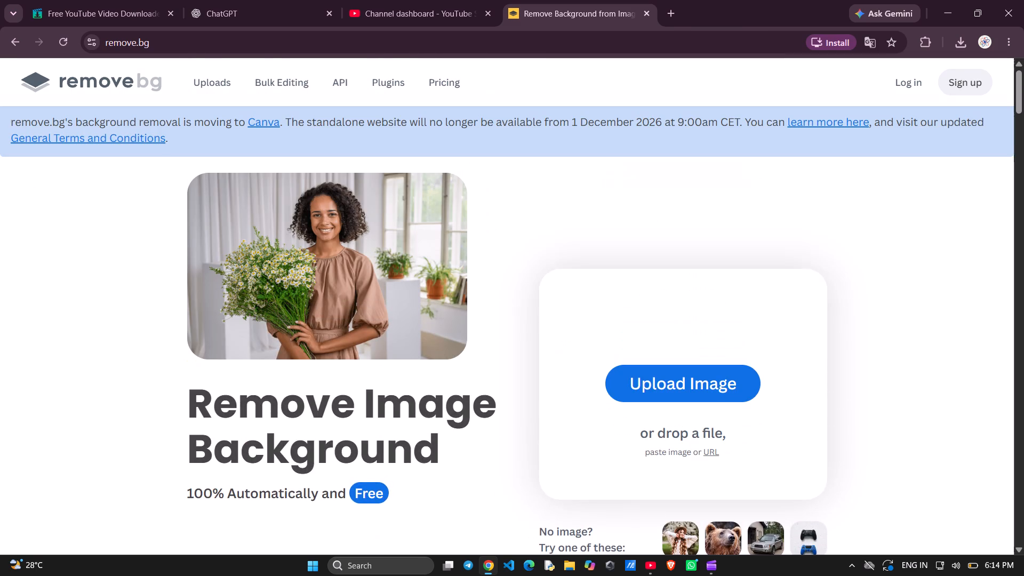
pyautogui.click(672, 374)
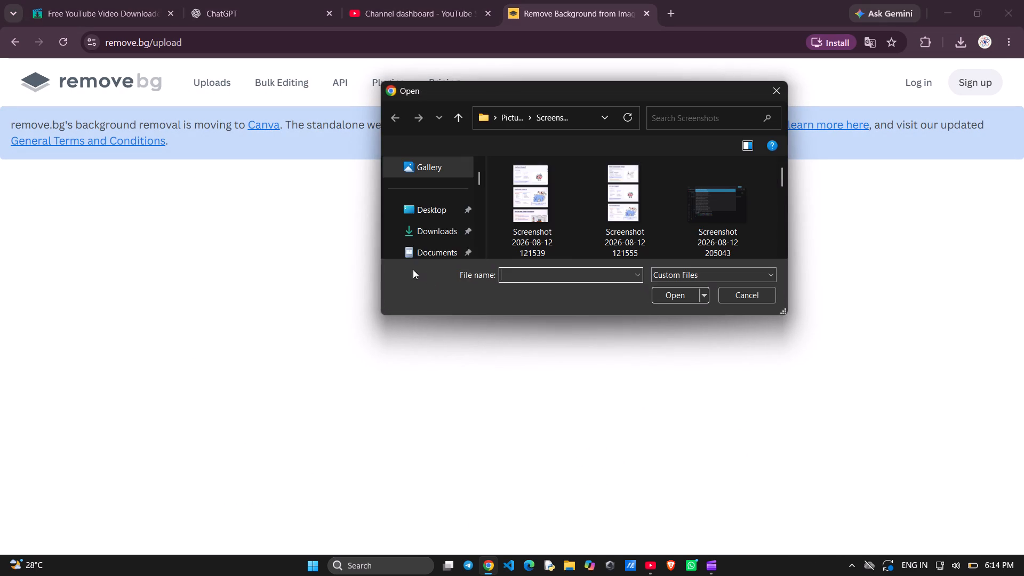
pyautogui.scroll(-3, 740, 229)
pyautogui.click(522, 209)
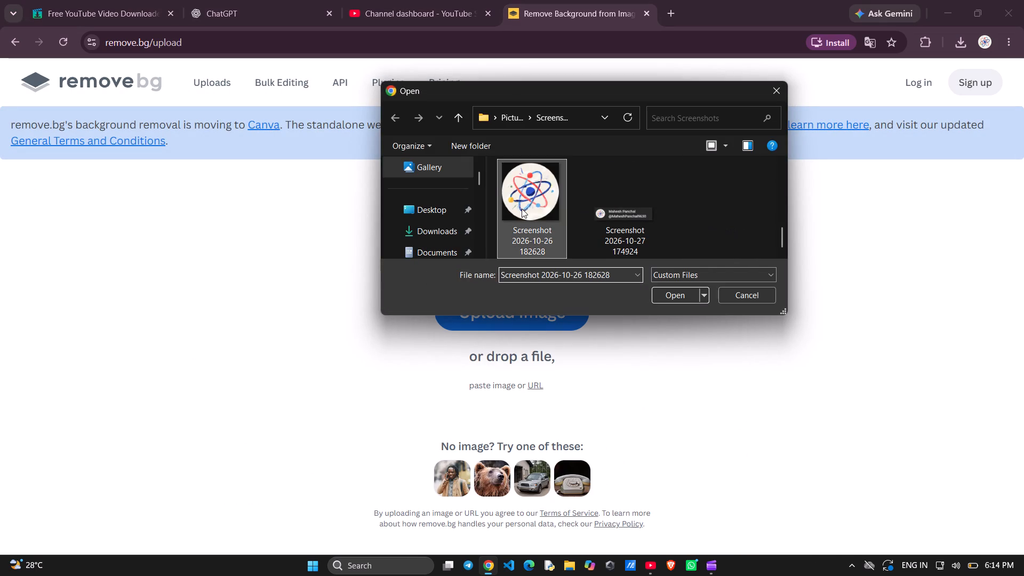
pyautogui.press('Return')
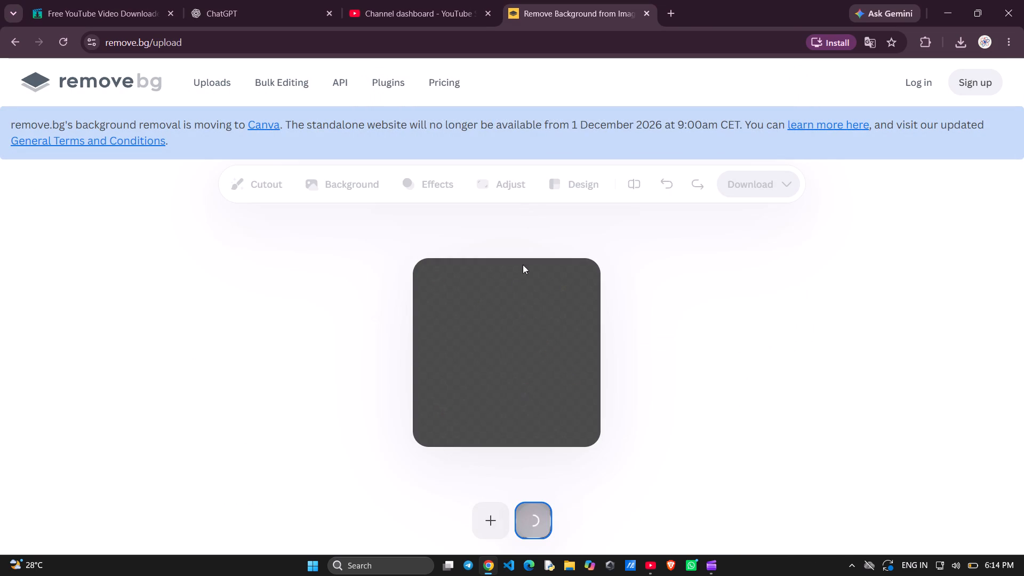
pyautogui.scroll(-1, 518, 276)
pyautogui.scroll(-1, 504, 385)
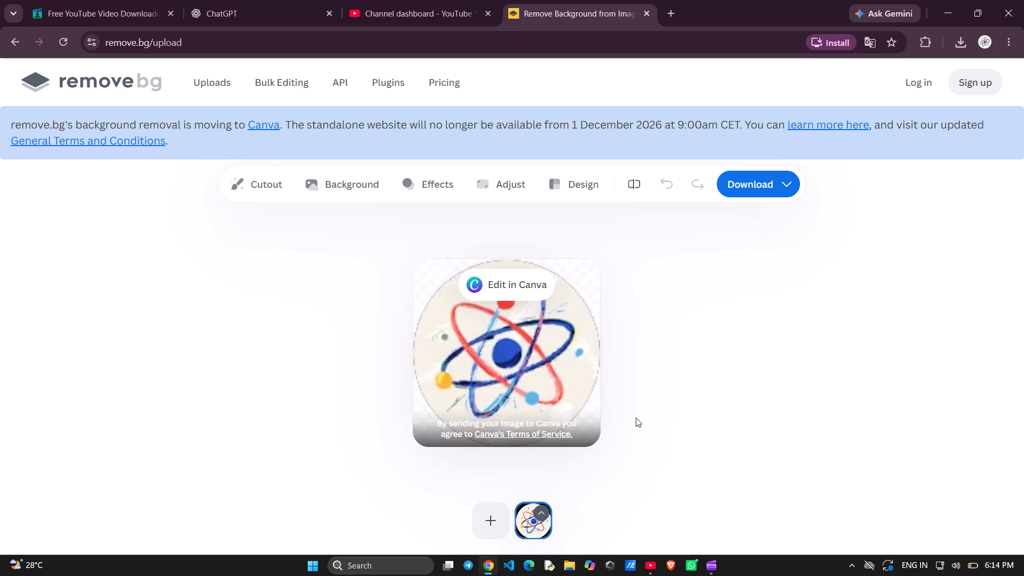
pyautogui.click(762, 180)
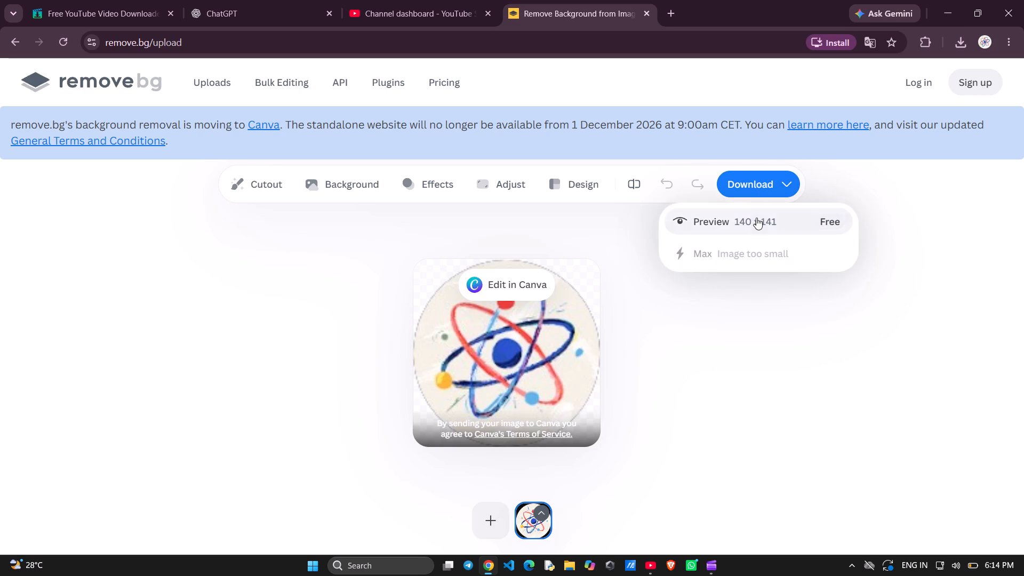
pyautogui.click(756, 219)
# Open the downloaded background-removed atom logo in Photos, inspect its edges up close, and close the viewer.
pyautogui.click(957, 42)
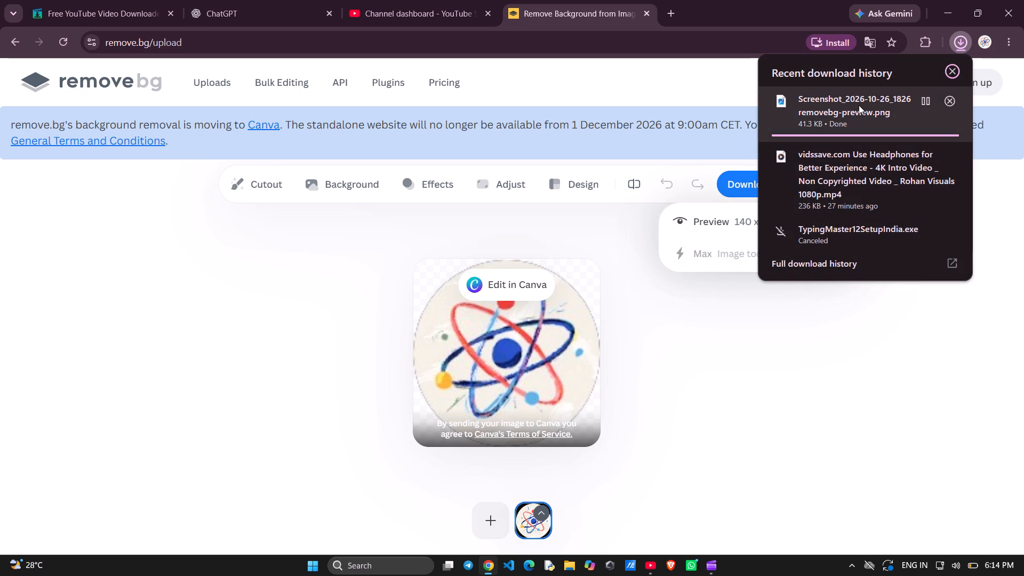
pyautogui.doubleClick(846, 110)
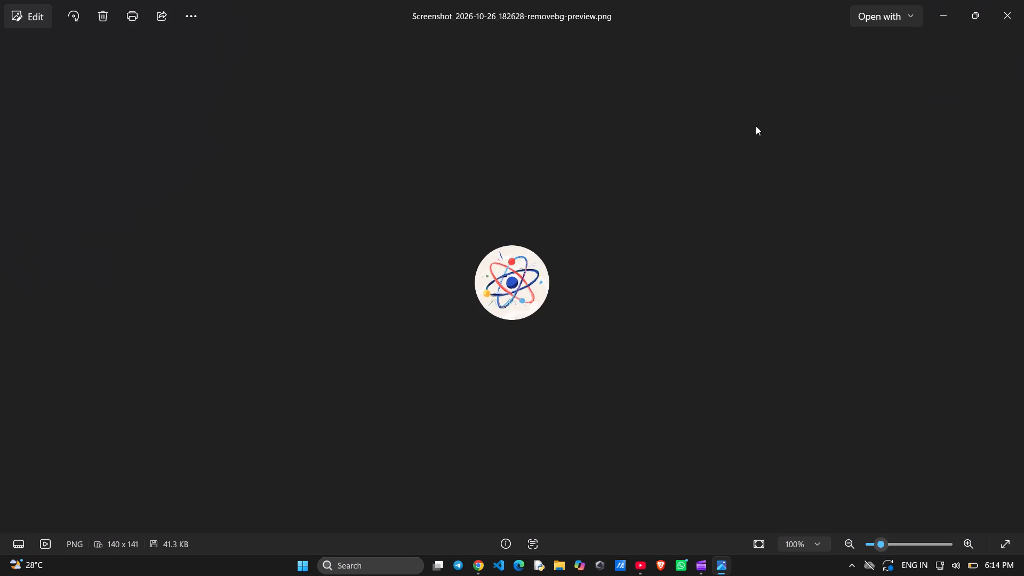
pyautogui.click(507, 293)
pyautogui.scroll(11, 532, 299)
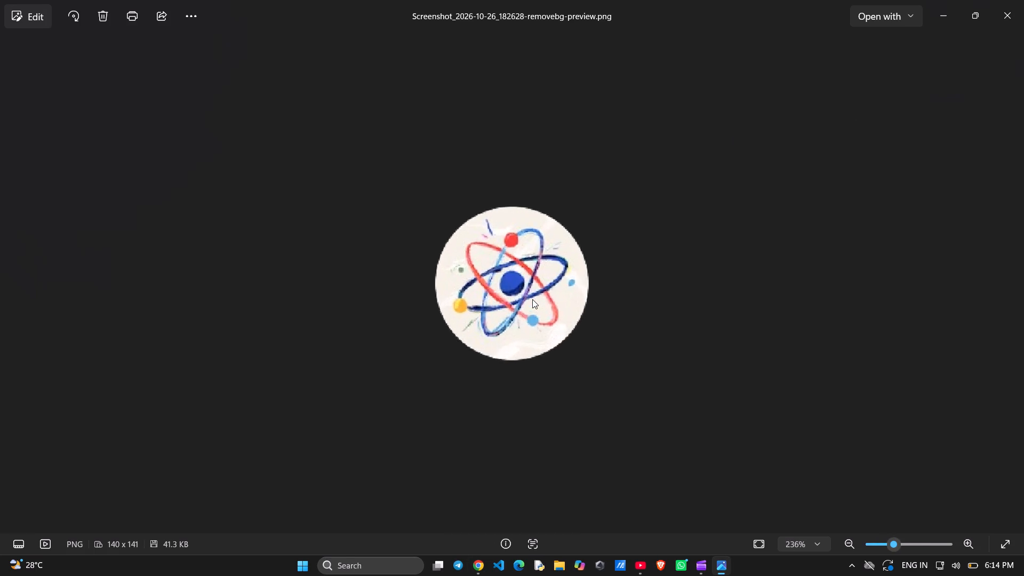
pyautogui.scroll(10, 532, 299)
pyautogui.scroll(-12, 532, 303)
pyautogui.click(1023, 0)
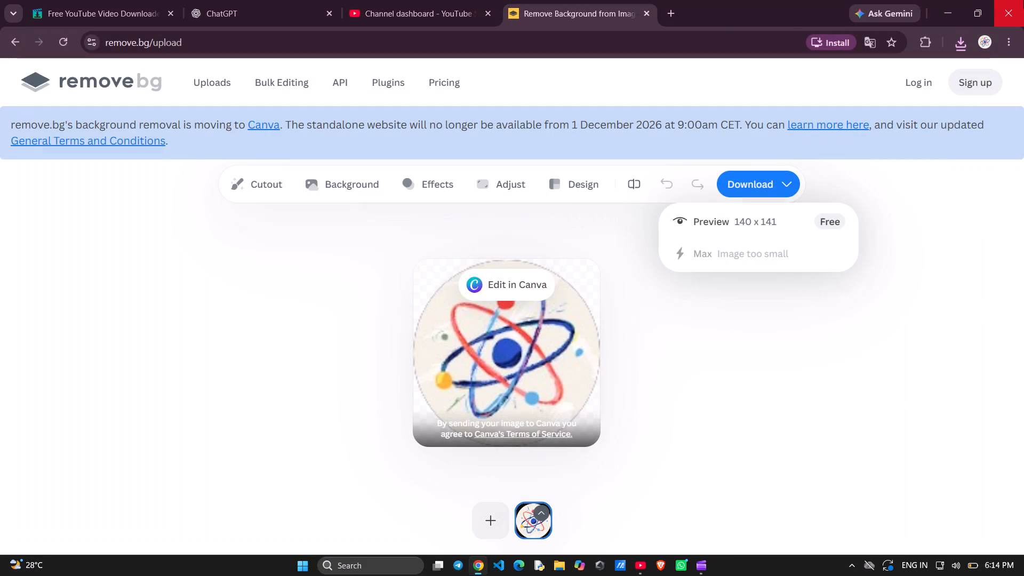
pyautogui.click(385, 2)
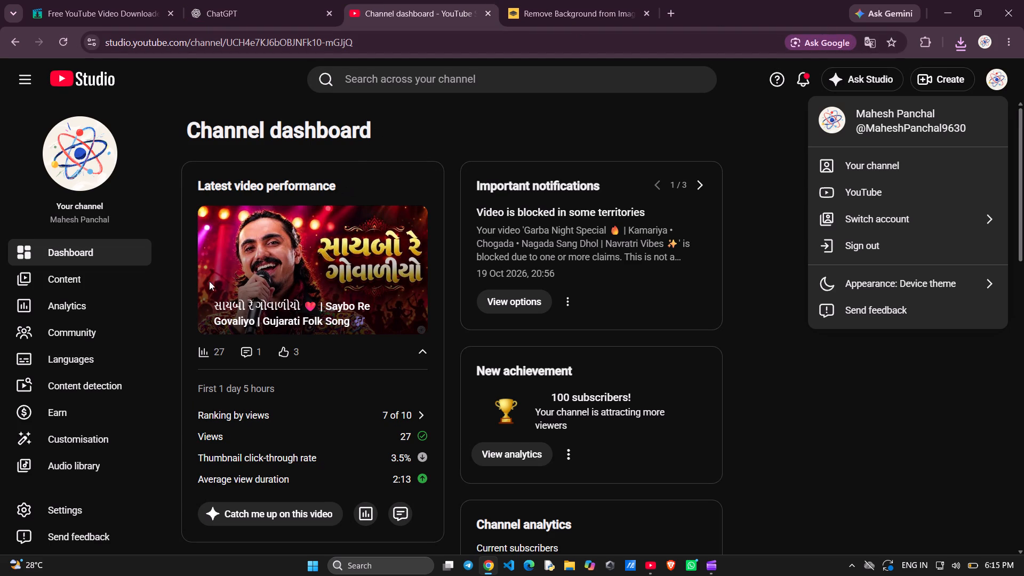
pyautogui.click(32, 436)
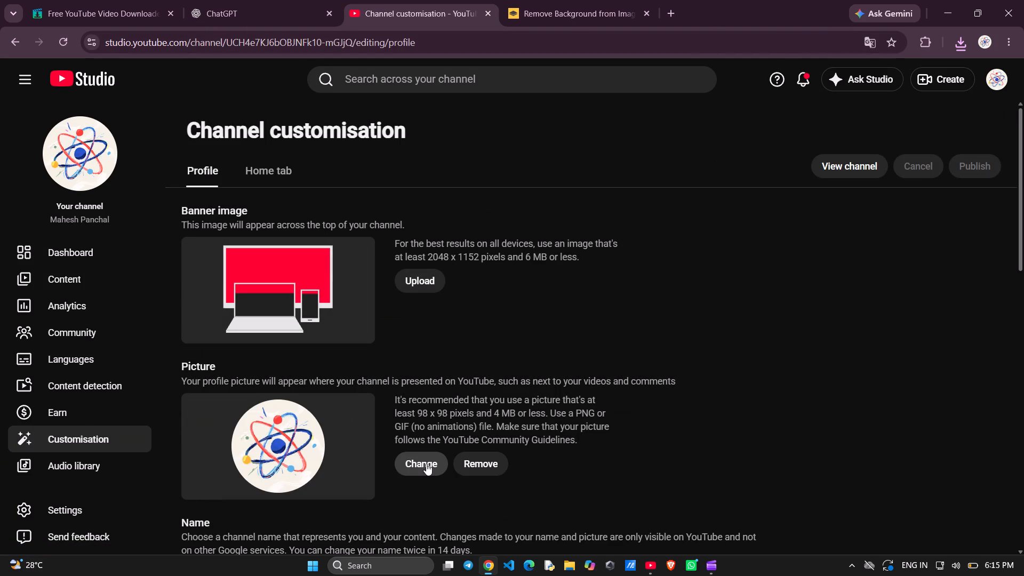
pyautogui.scroll(-2, 411, 432)
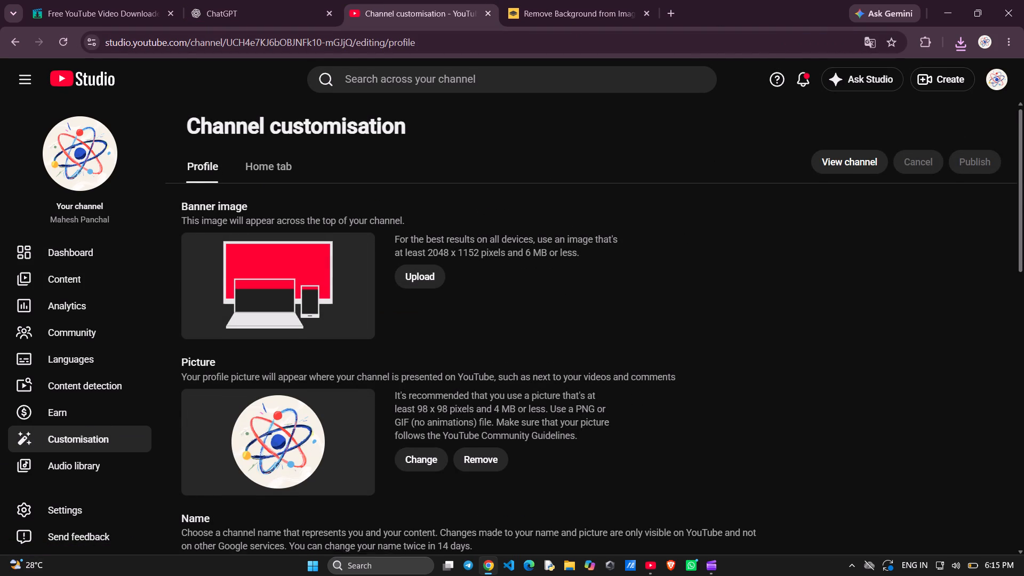
pyautogui.scroll(-2, 406, 431)
pyautogui.scroll(-7, 309, 448)
pyautogui.scroll(3, 285, 459)
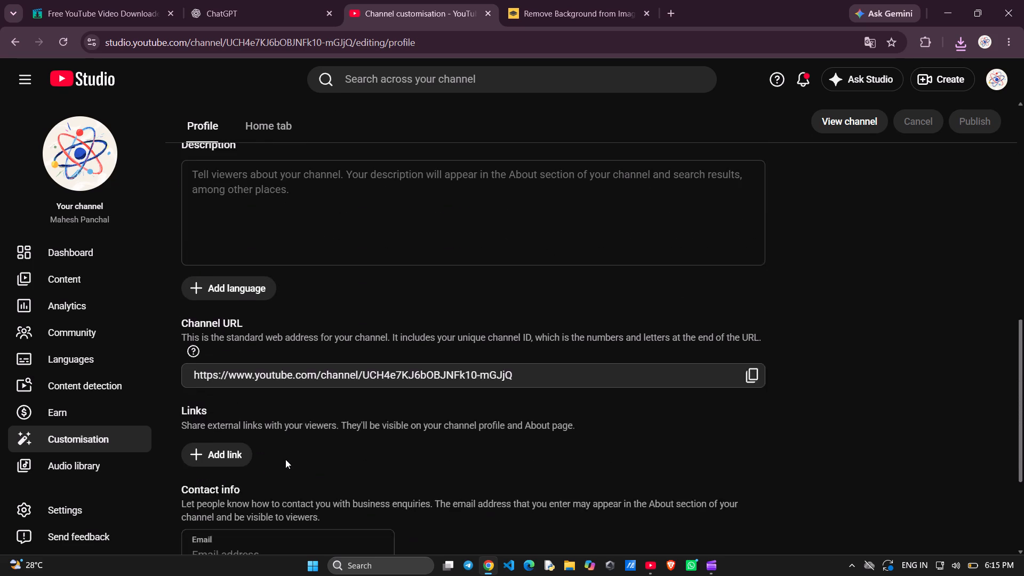
pyautogui.scroll(-7, 285, 459)
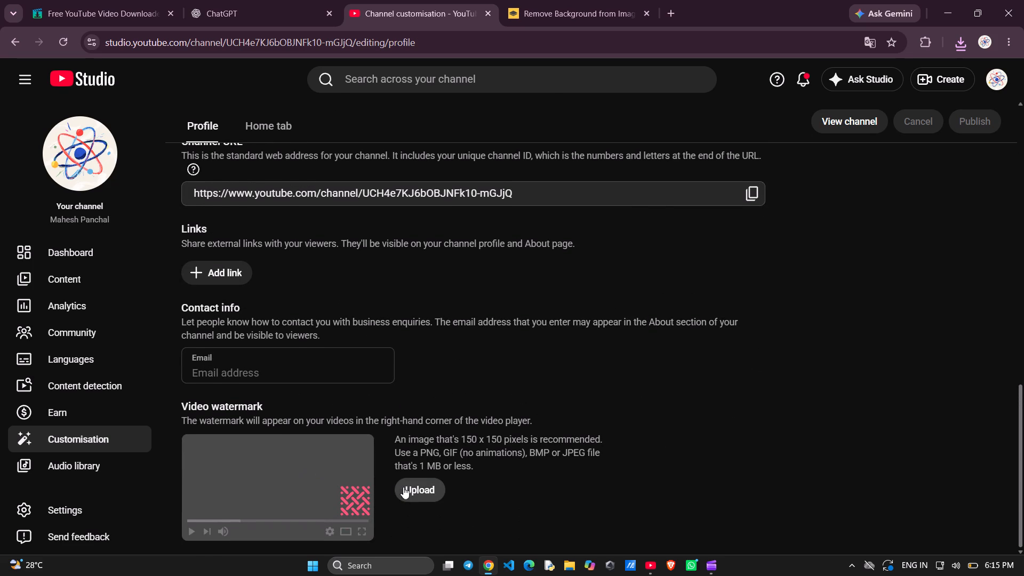
pyautogui.click(414, 489)
pyautogui.scroll(-8, 607, 241)
pyautogui.click(433, 237)
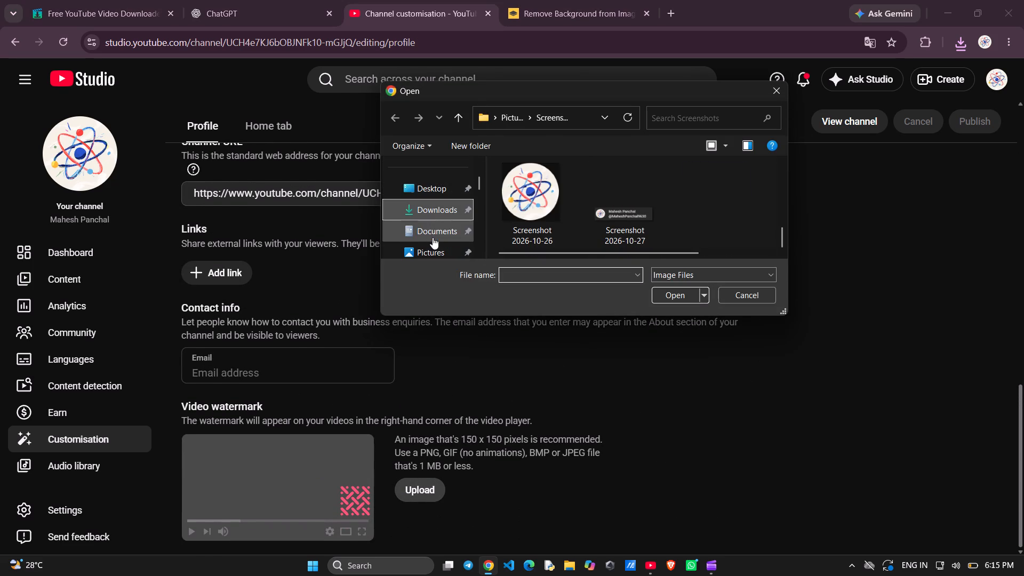
pyautogui.click(575, 197)
pyautogui.press('Return')
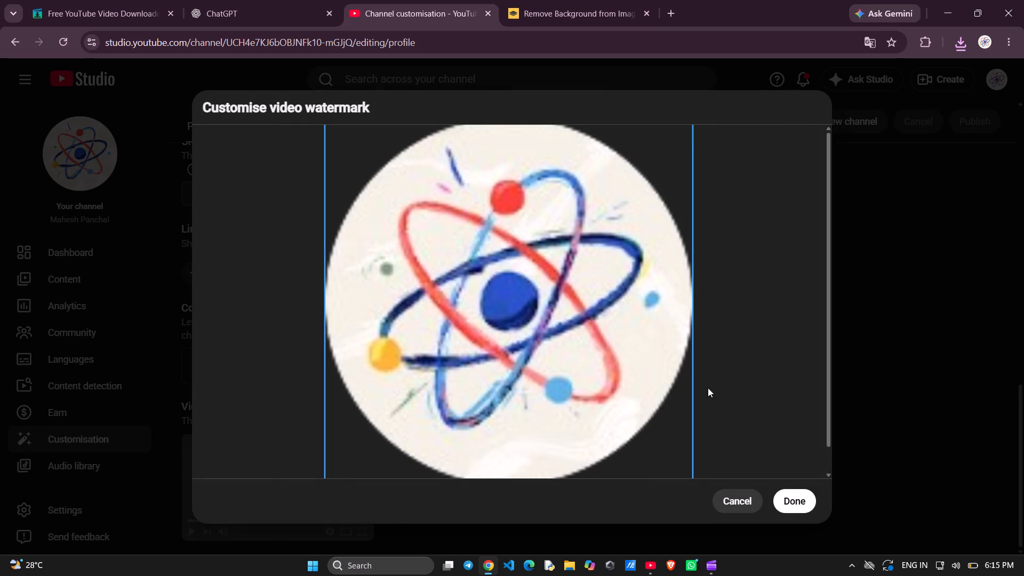
pyautogui.click(794, 499)
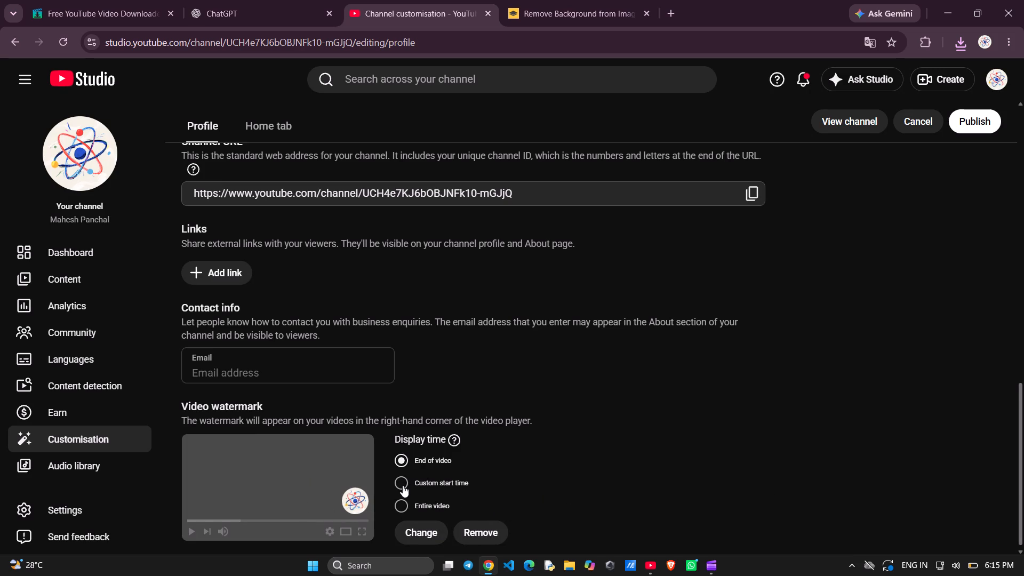
# Set the video watermark's display time to Entire video.
pyautogui.click(402, 504)
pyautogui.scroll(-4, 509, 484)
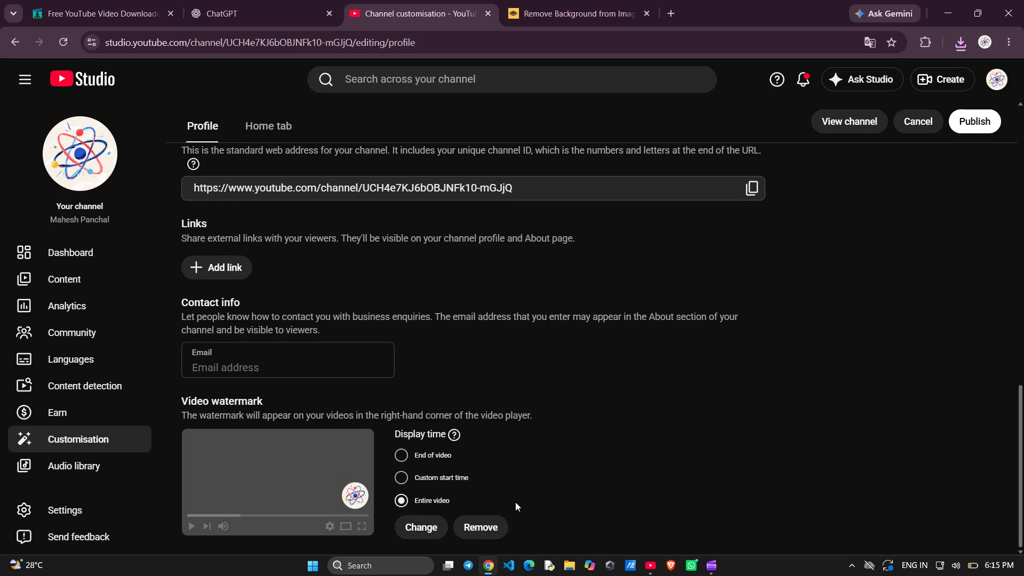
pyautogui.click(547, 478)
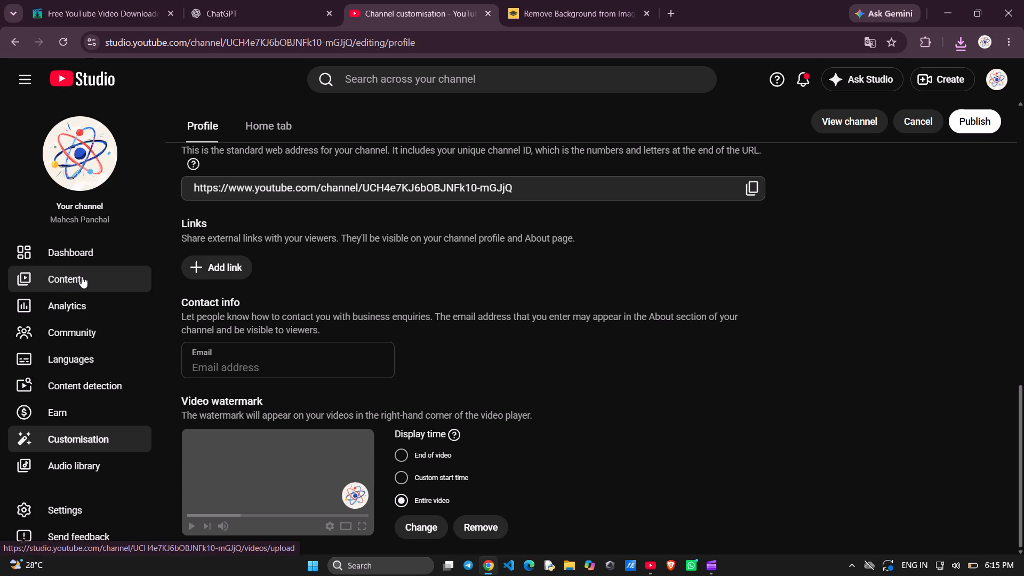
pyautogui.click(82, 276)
# Switch to the YouTube app and open the latest video, Saybo Re Govaliyo, from your own channel.
pyautogui.click(653, 564)
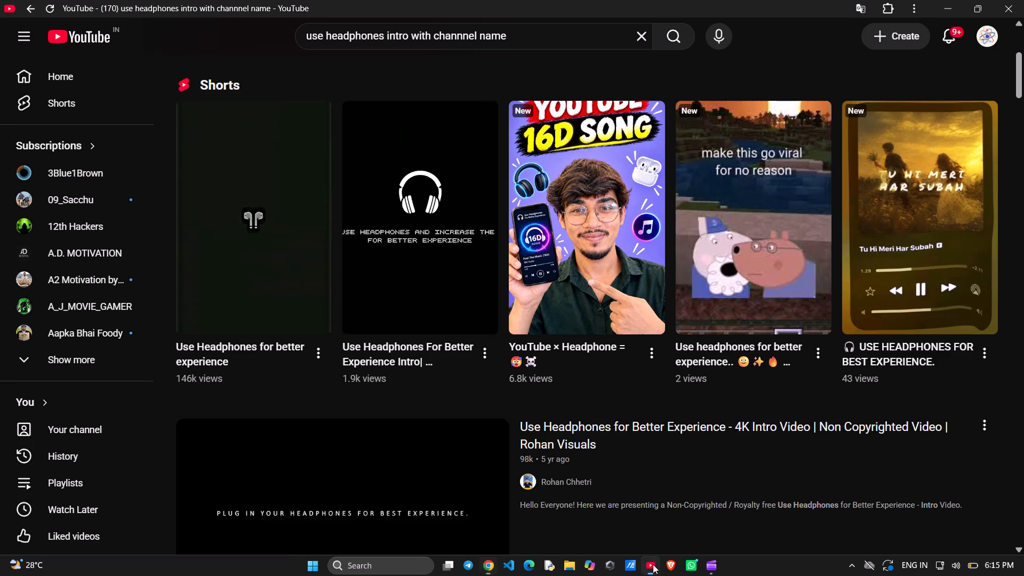
pyautogui.click(55, 425)
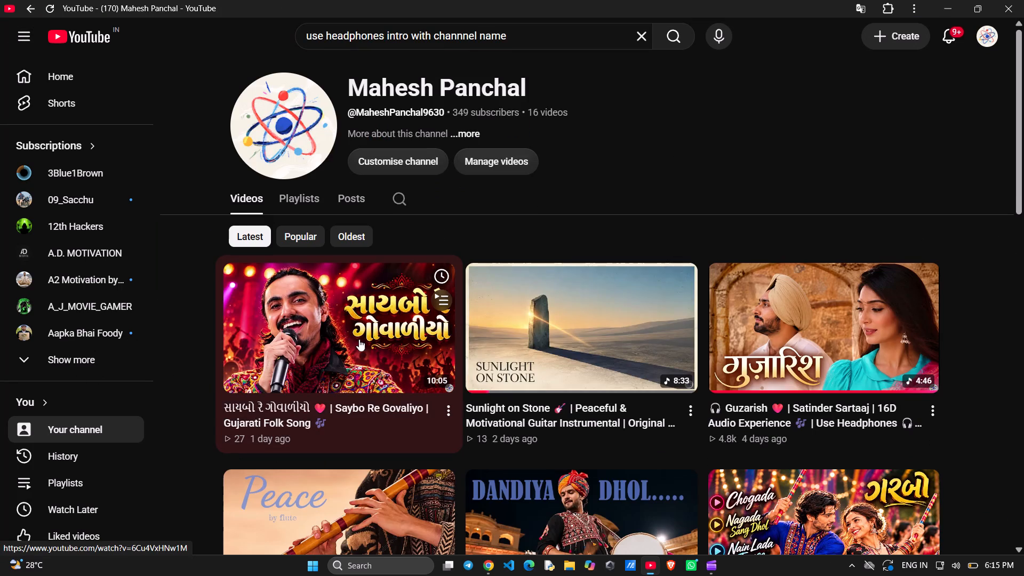
pyautogui.click(302, 322)
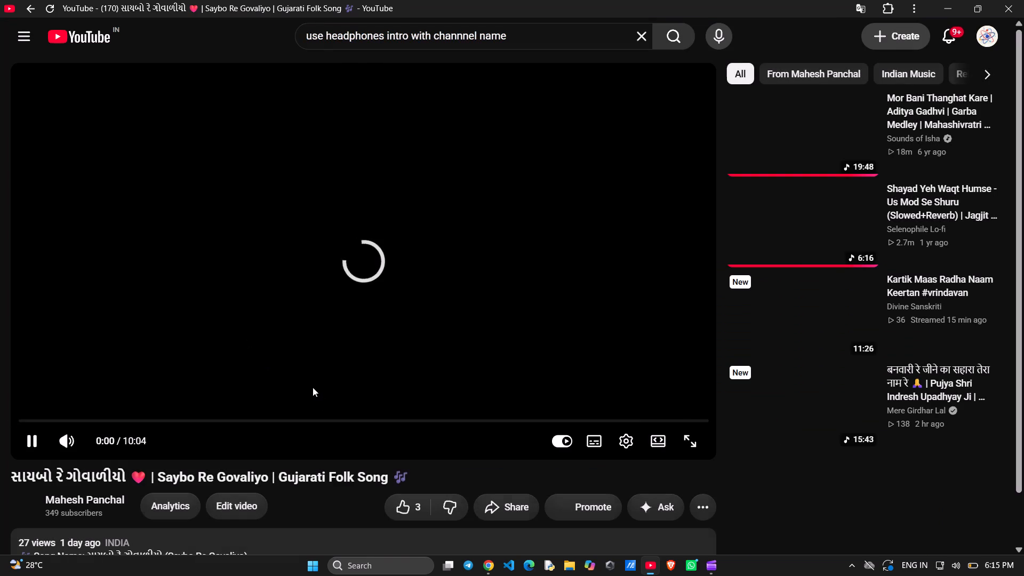
# Pause the Saybo Re Govaliyo video, set its playback quality to 1080p, and resume playback.
pyautogui.click(327, 329)
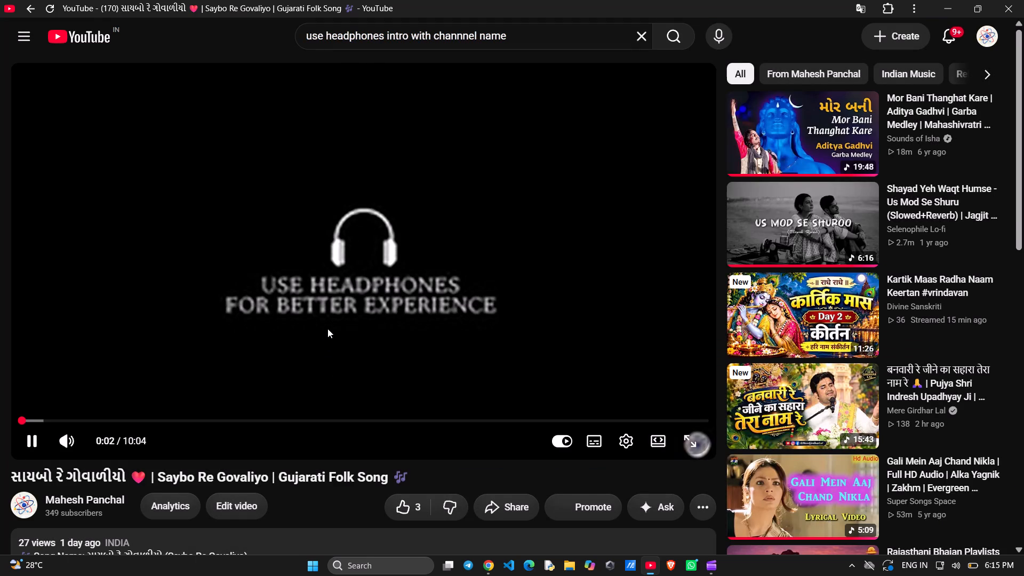
pyautogui.click(626, 439)
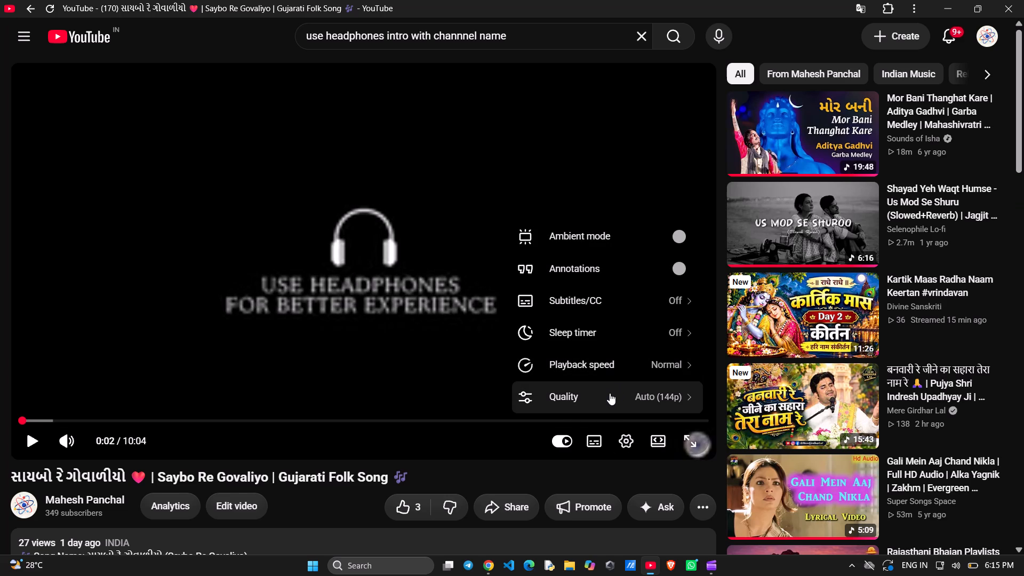
pyautogui.click(610, 393)
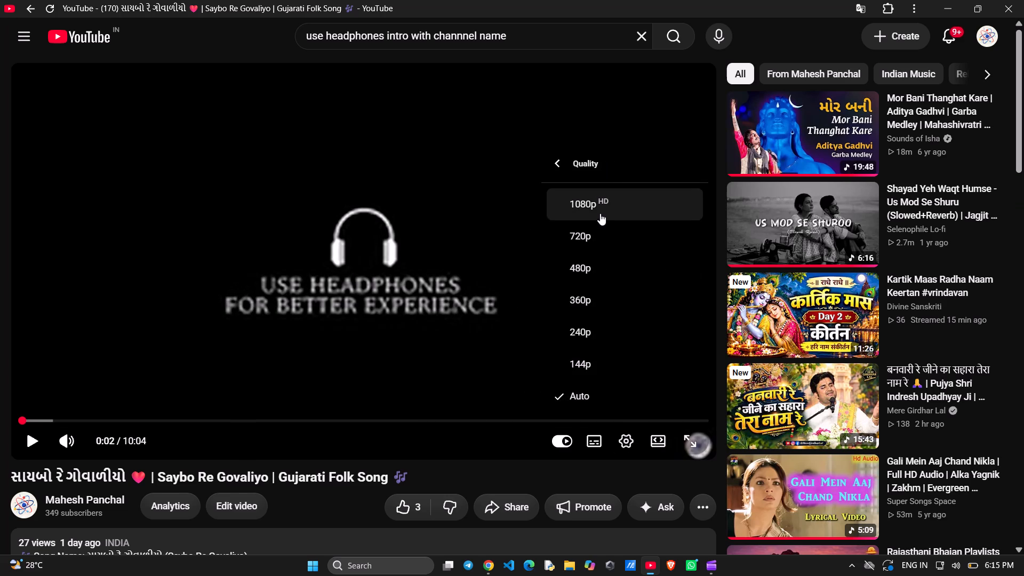
pyautogui.click(600, 213)
pyautogui.press('space')
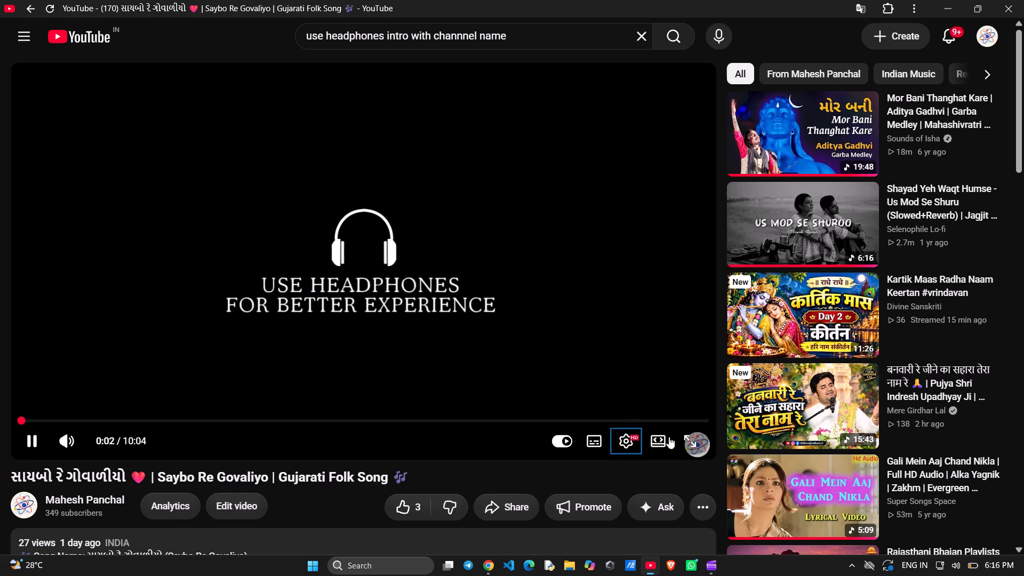
# Watch the Saybo Re Govaliyo video in full screen and examine how the channel watermark appears over it.
pyautogui.click(696, 438)
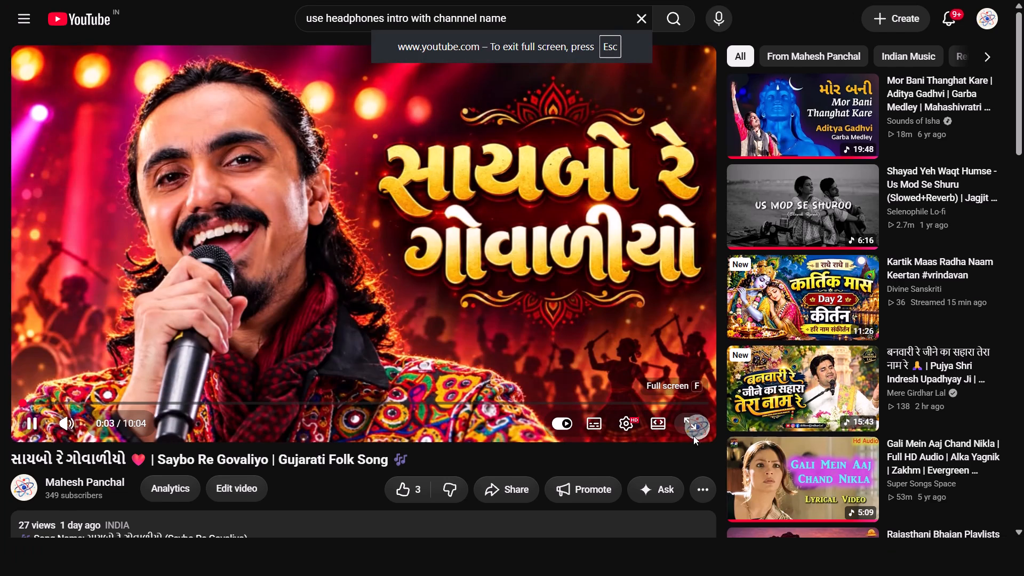
pyautogui.click(690, 428)
pyautogui.click(610, 362)
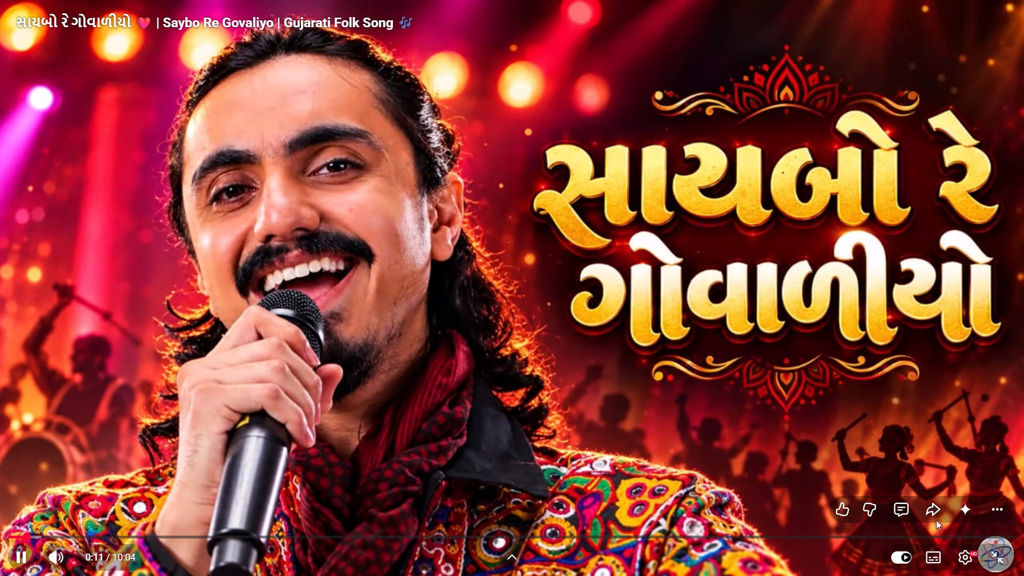
pyautogui.click(508, 305)
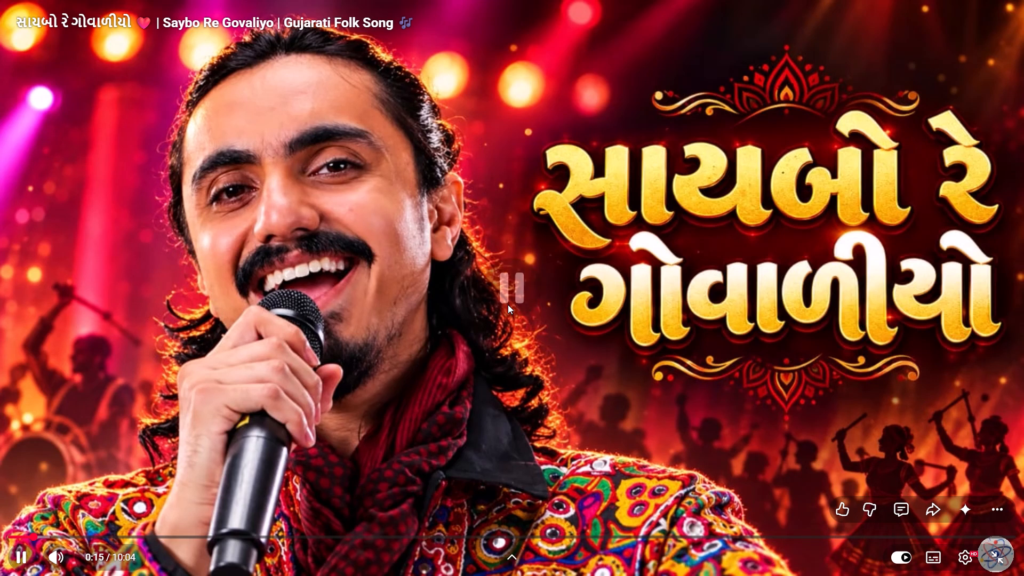
pyautogui.click(508, 305)
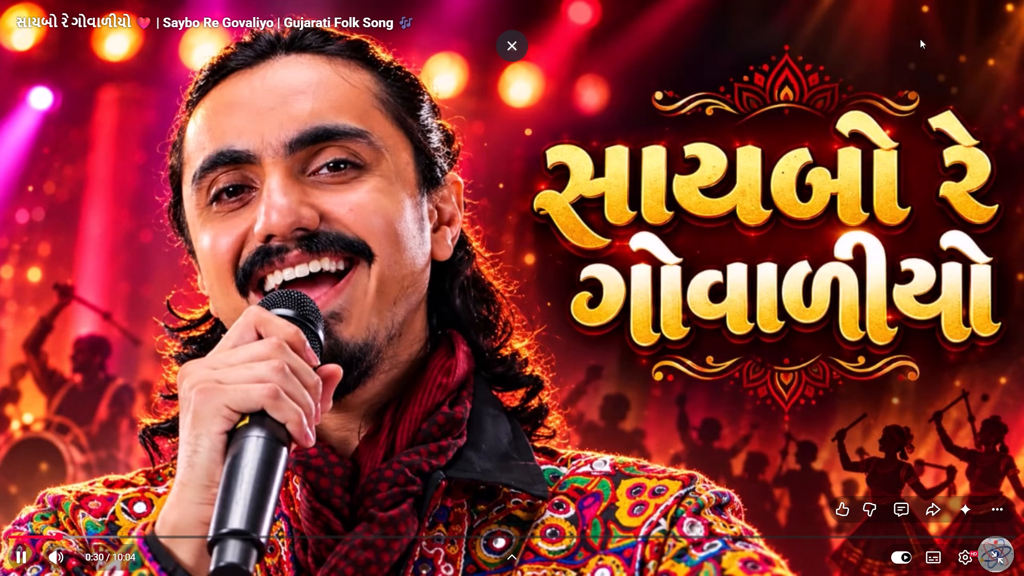
pyautogui.click(596, 194)
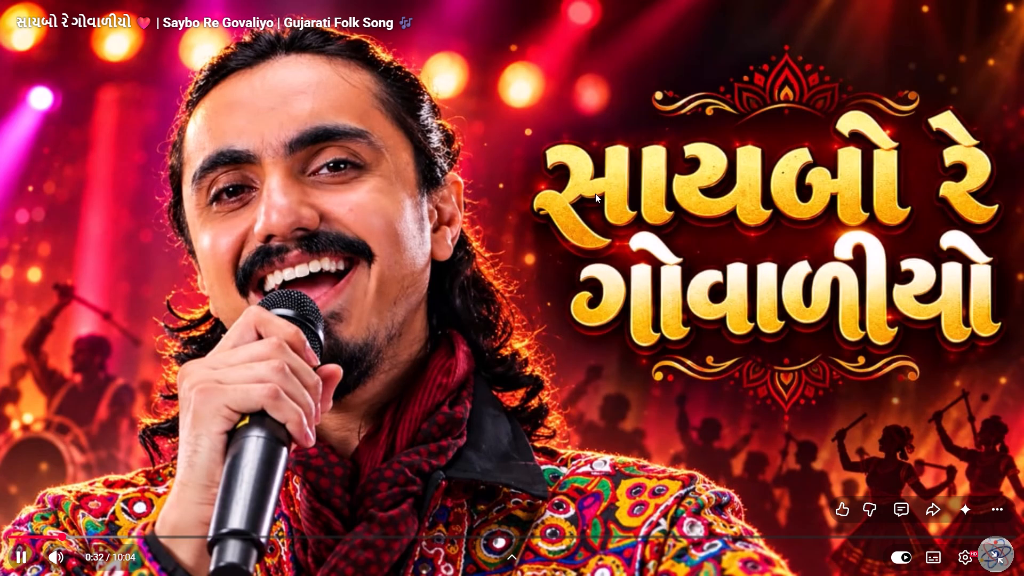
pyautogui.hotkey('alt', 'Tab')
pyautogui.scroll(5, 431, 307)
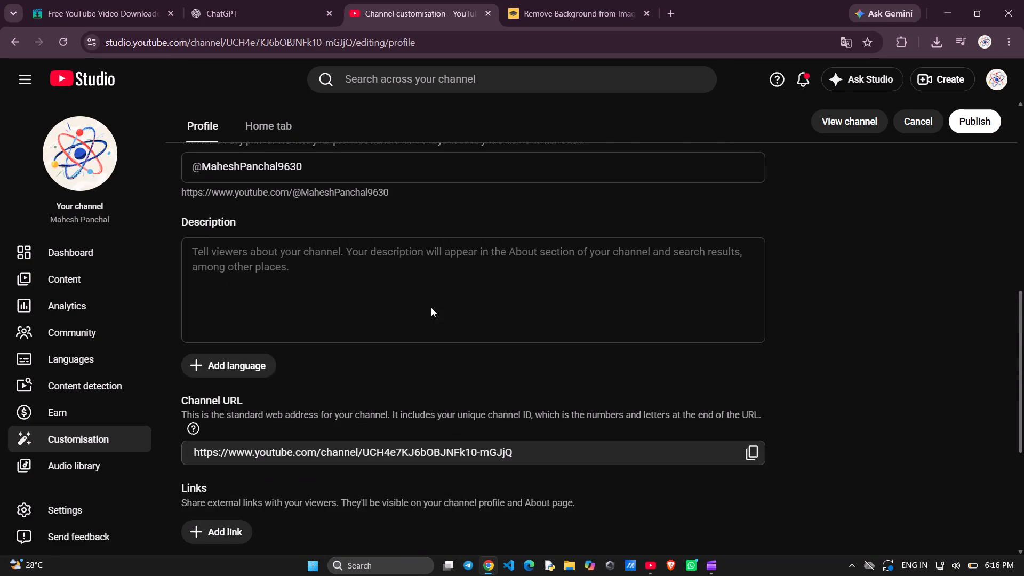
pyautogui.scroll(3, 431, 307)
pyautogui.scroll(-18, 430, 314)
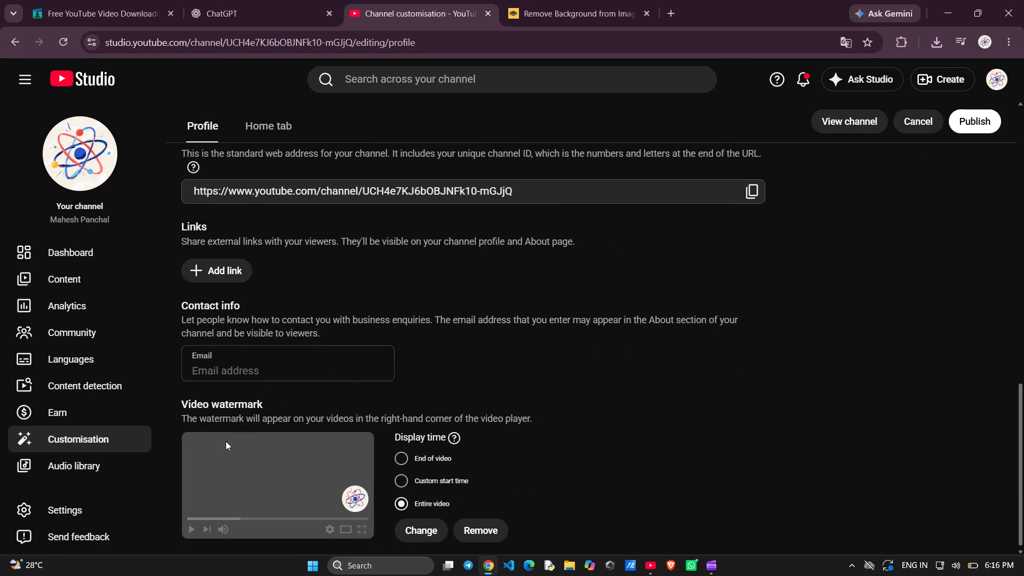